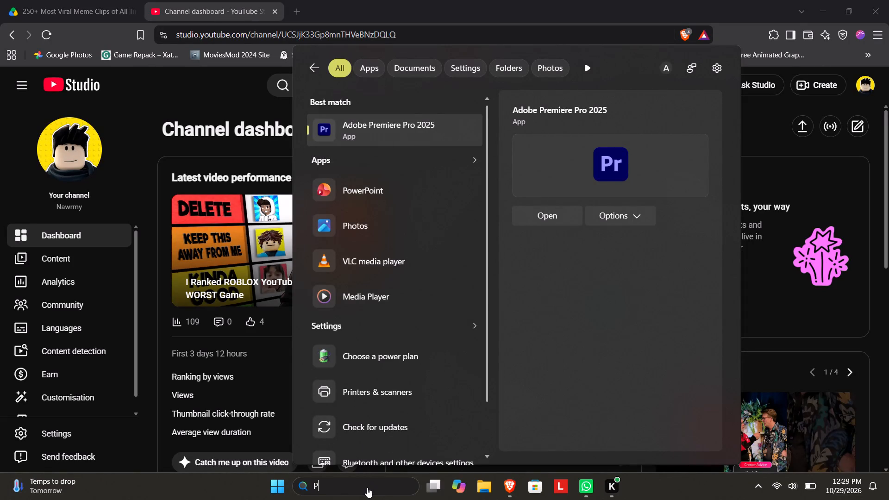
Launch Adobe Premiere Pro 2025 and open the recent project named Shorts.
click(442, 129)
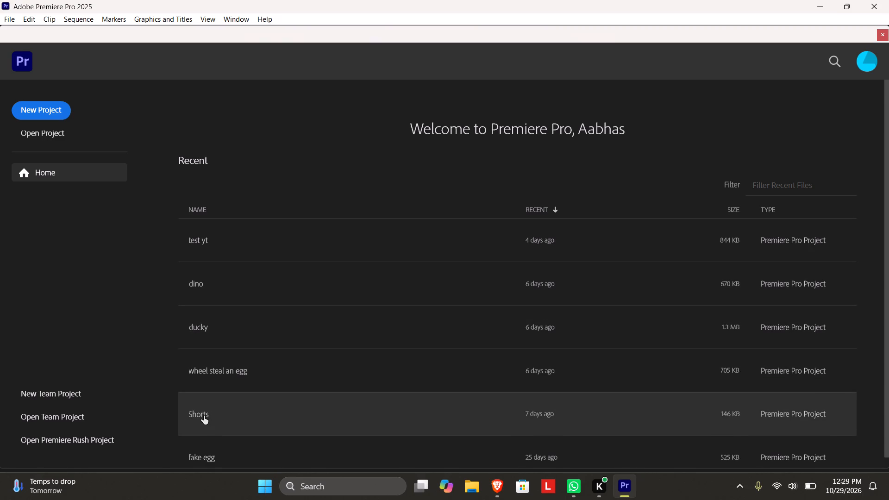
click(204, 416)
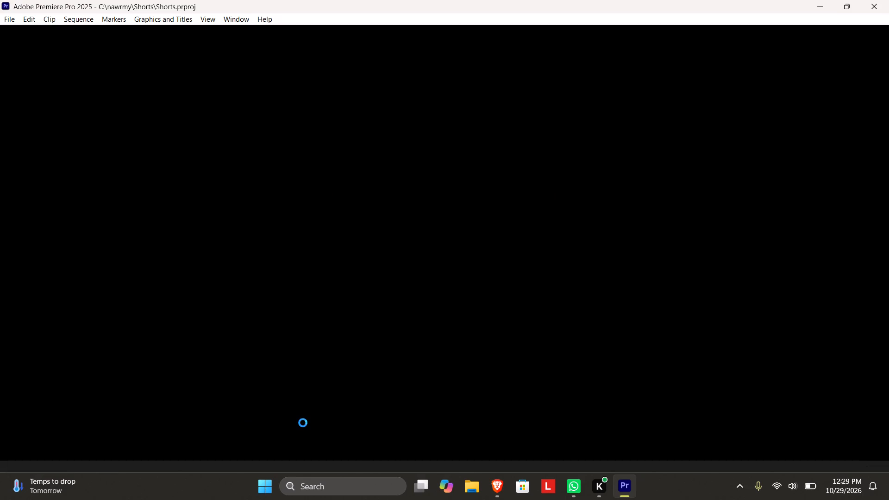
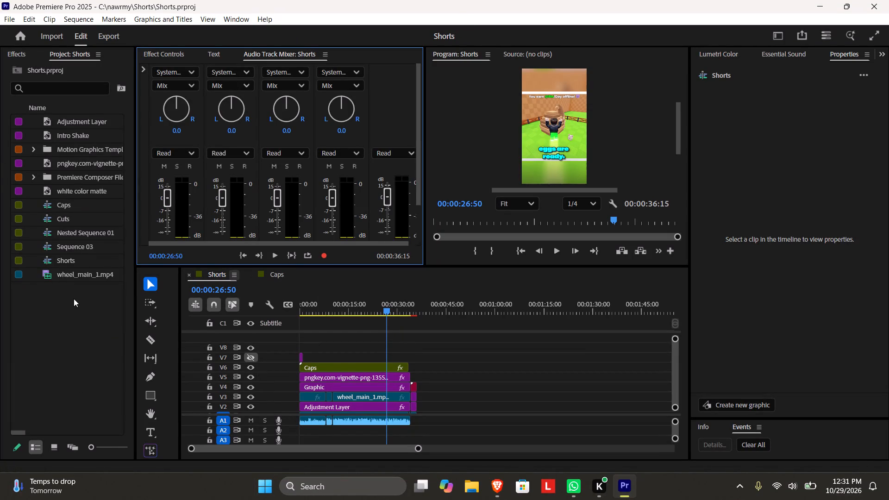
Delete wheel_main_1.mp4 from the Shorts project together with its clip references in the sequences.
click(87, 272)
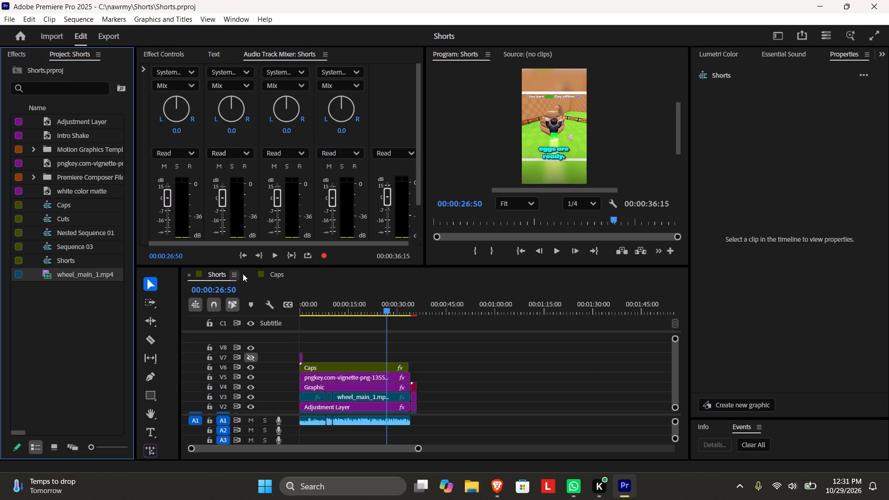
key(Delete)
key(Left)
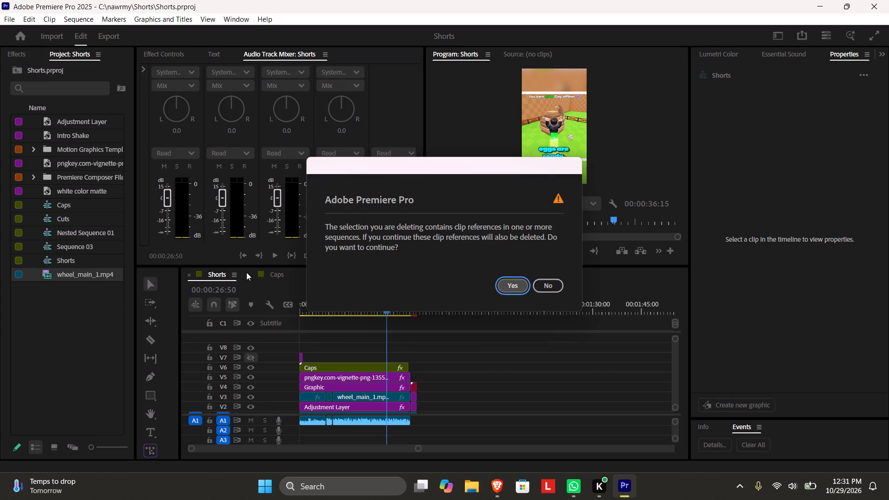
key(Return)
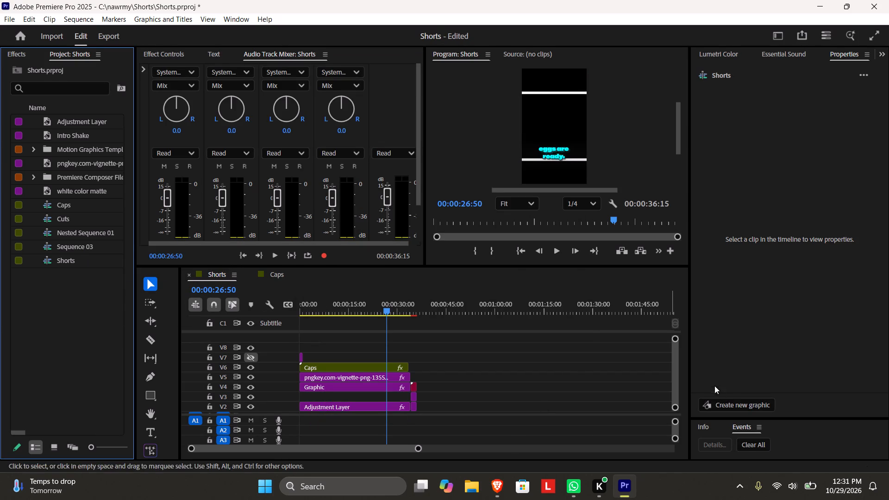
Open the Cuts sequence in the timeline for editing.
drag(677, 374, 679, 413)
click(283, 275)
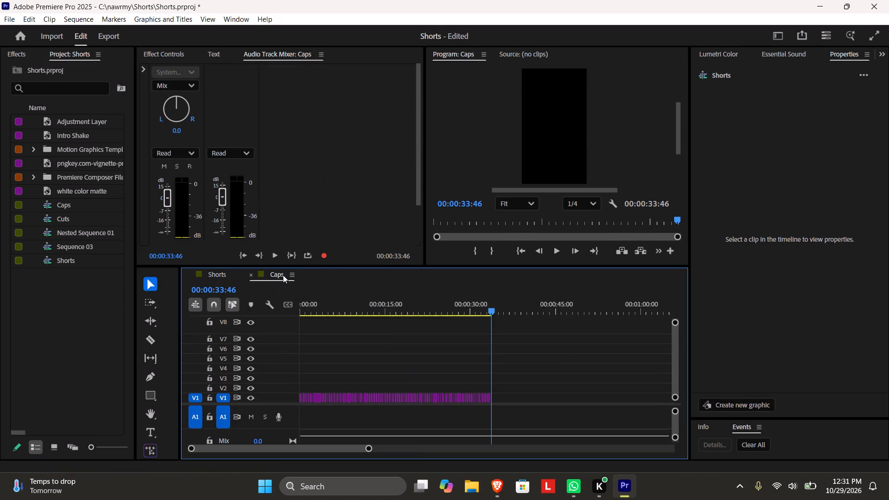
double_click(78, 220)
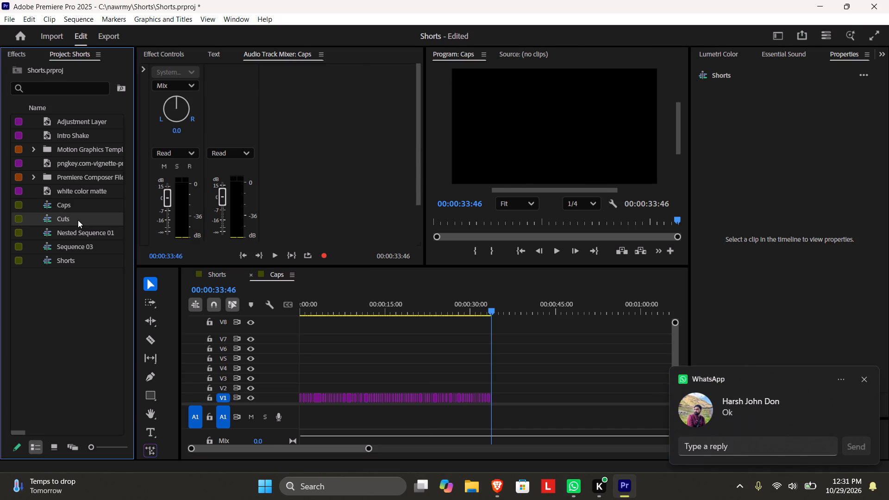
click(503, 497)
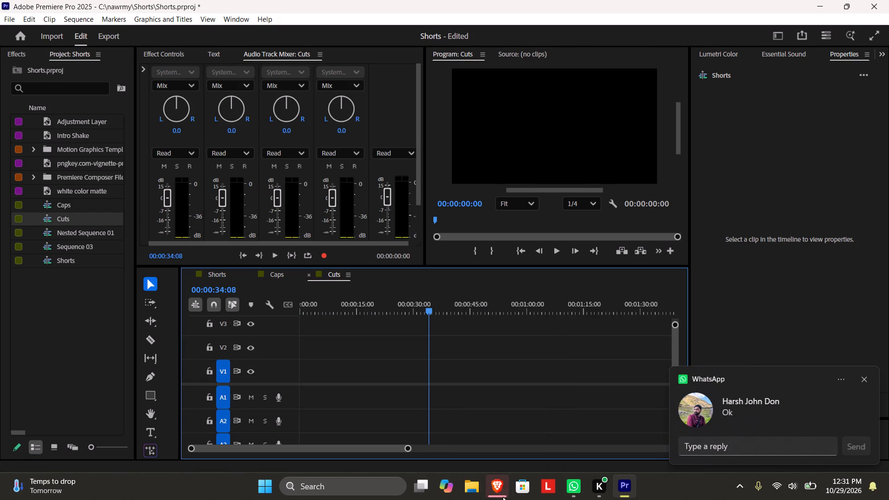
click(458, 482)
click(465, 486)
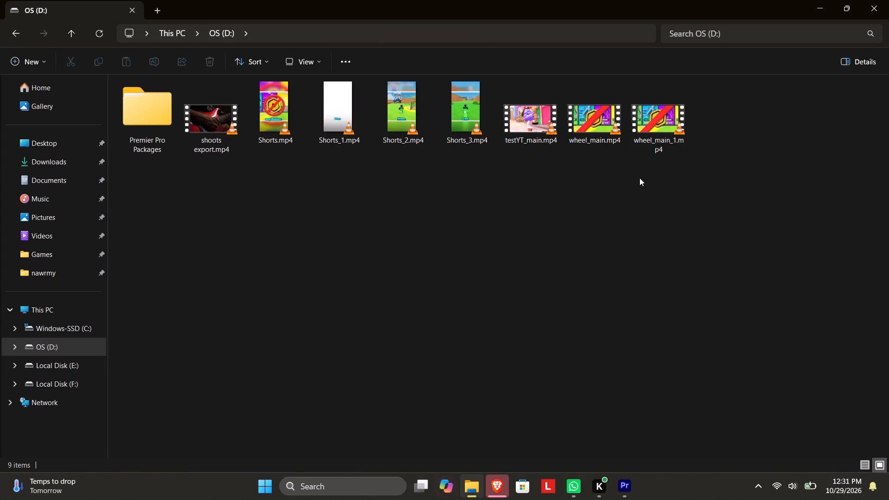
Bring testYT_main.mp4 from the D: drive into the Cuts sequence at the very start of tracks V1 and A1.
click(524, 123)
drag(530, 116, 575, 270)
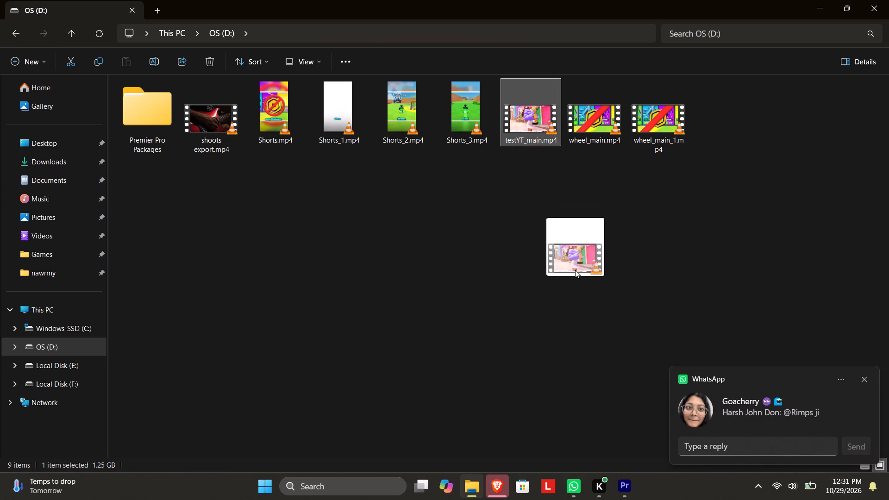
drag(575, 270, 317, 379)
key(alt+Tab)
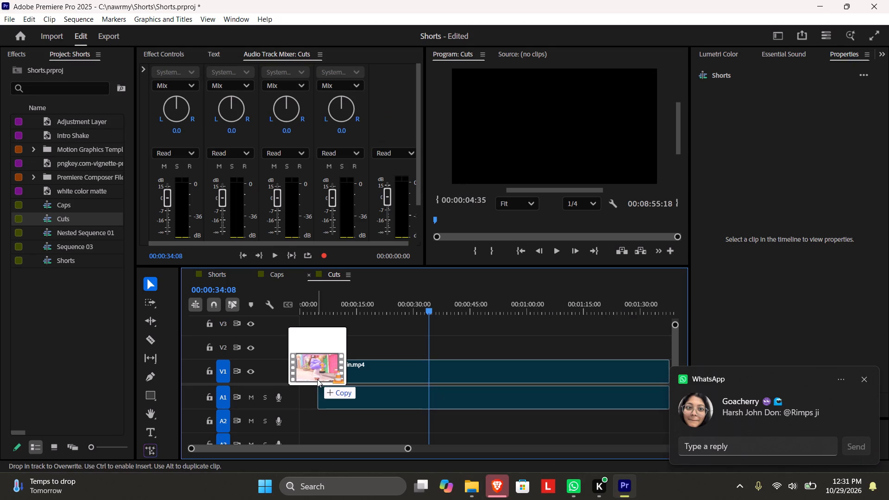
drag(317, 379, 292, 379)
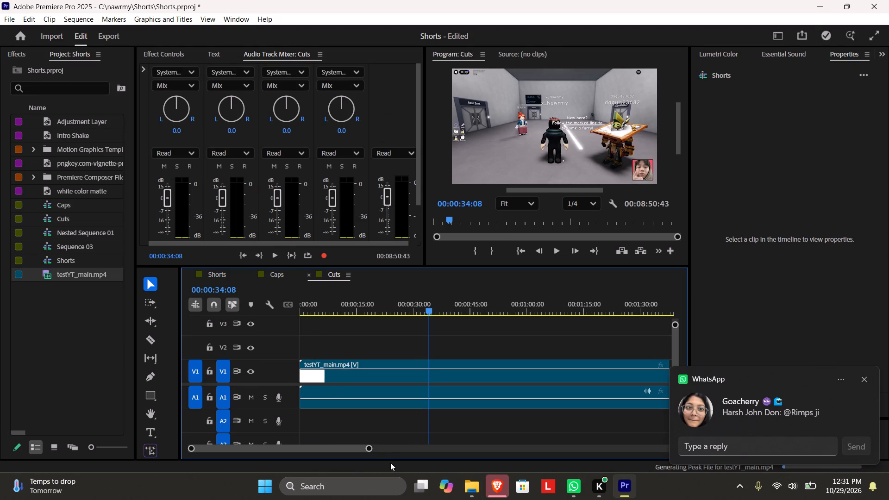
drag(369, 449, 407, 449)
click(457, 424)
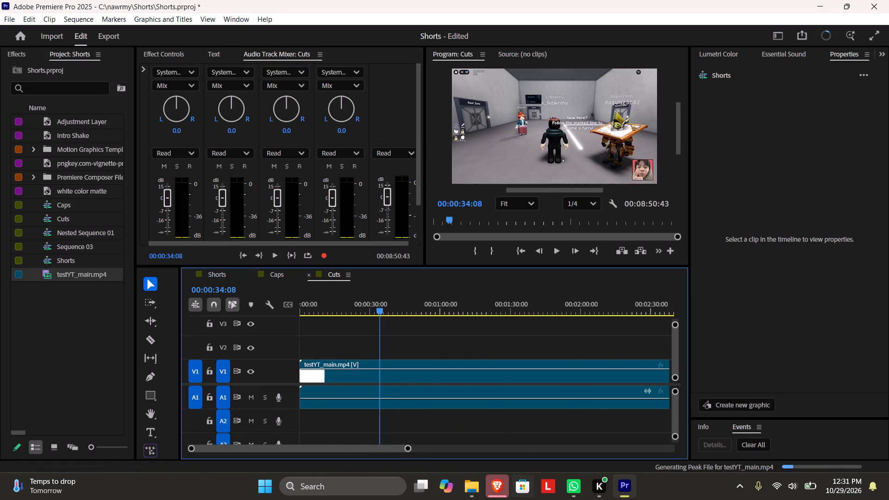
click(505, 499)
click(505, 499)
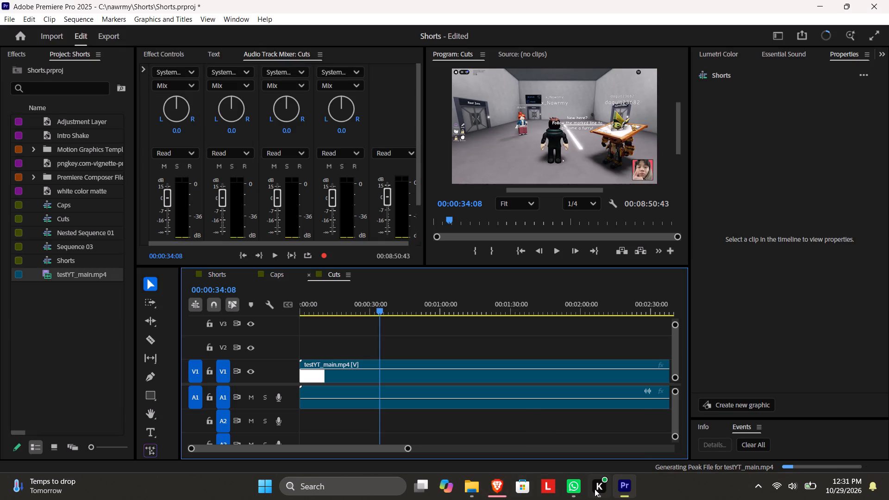
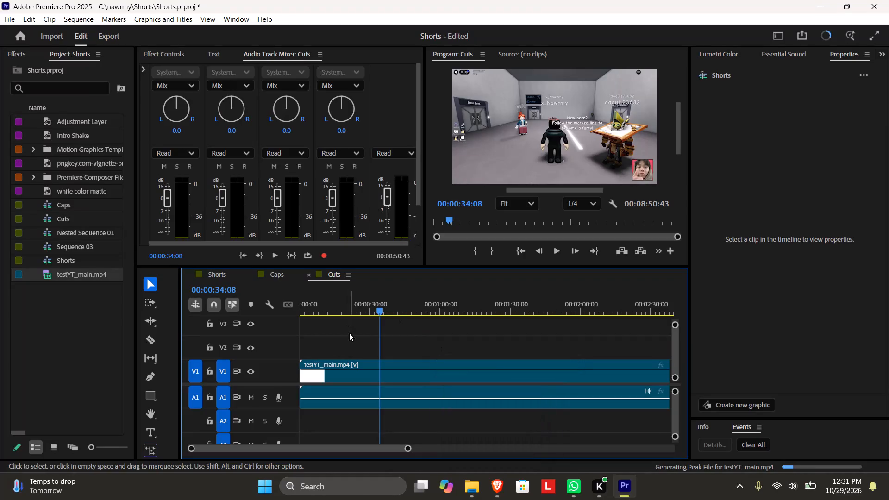
Return the playhead to the start of the Cuts sequence and save the project.
drag(341, 303, 274, 312)
key(ctrl+s)
Play the opening of testYT_main.mp4 in Cuts and examine the frames between about 19 and 20 seconds for a cut point.
key(space)
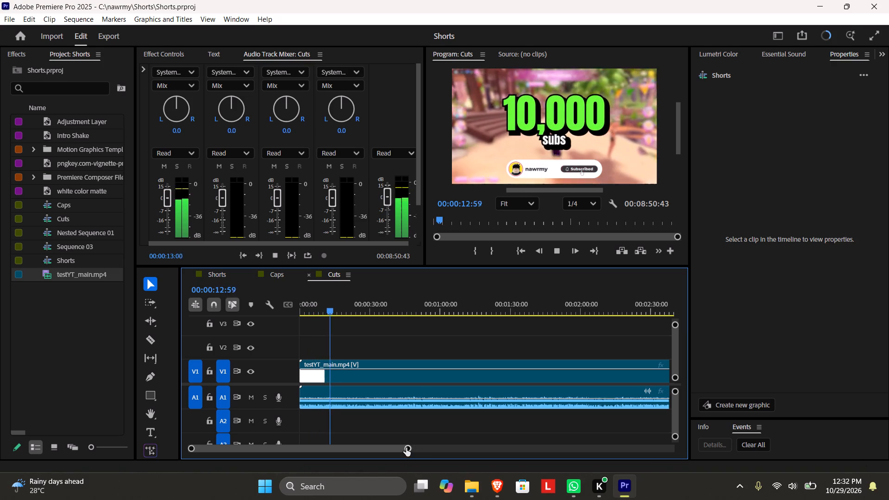
drag(406, 448, 401, 448)
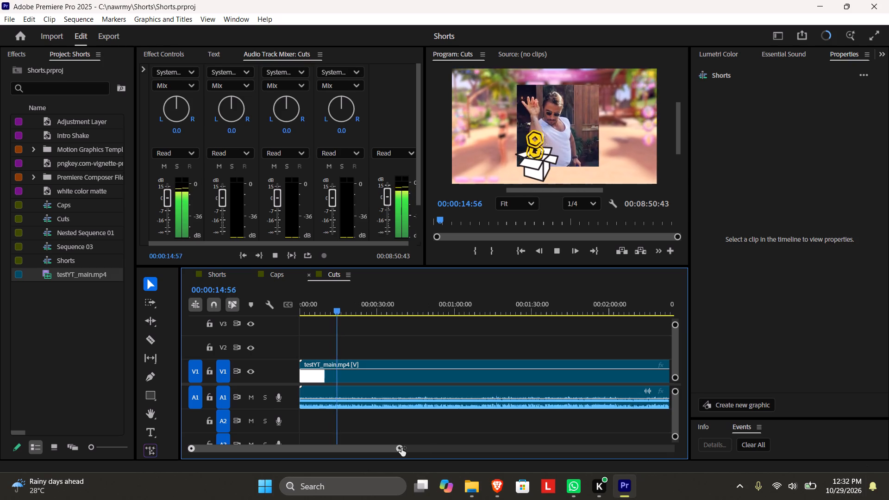
drag(401, 448, 390, 449)
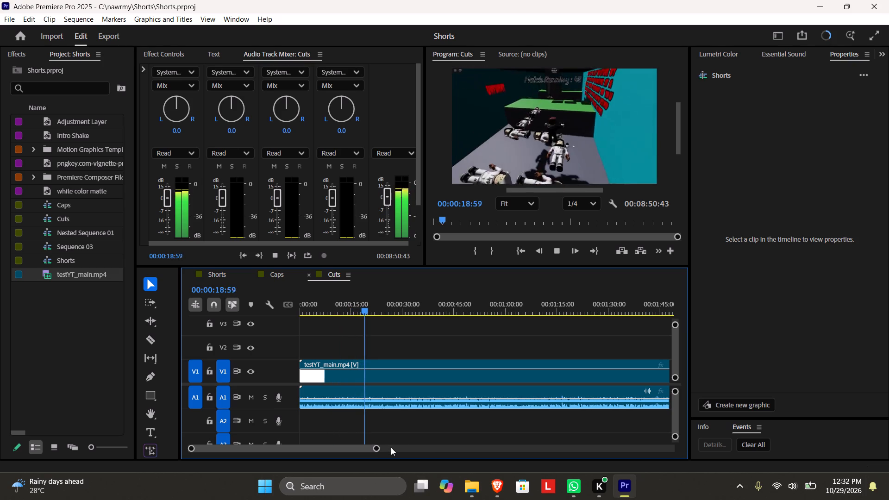
key(space)
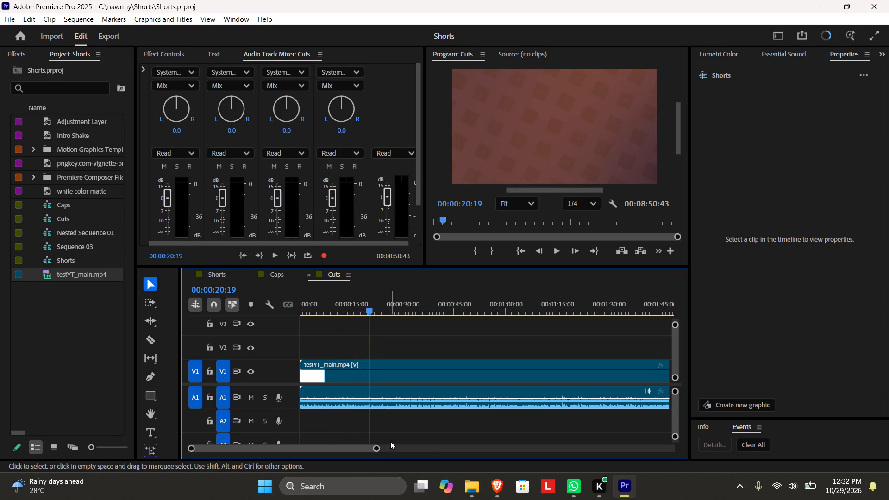
key(Left)
key(Left)
key(Left)
key(Left)
key(Left)
key(Left)
key(Left)
key(Left)
key(Left)
key(Left)
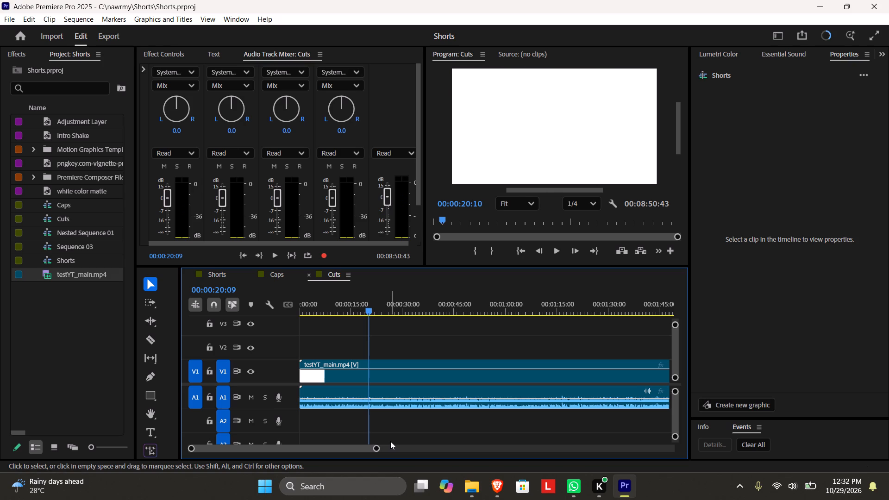
key(Left)
key(Left)
key(Left)
key(Left)
key(Left)
key(Left)
key(Left)
key(Left)
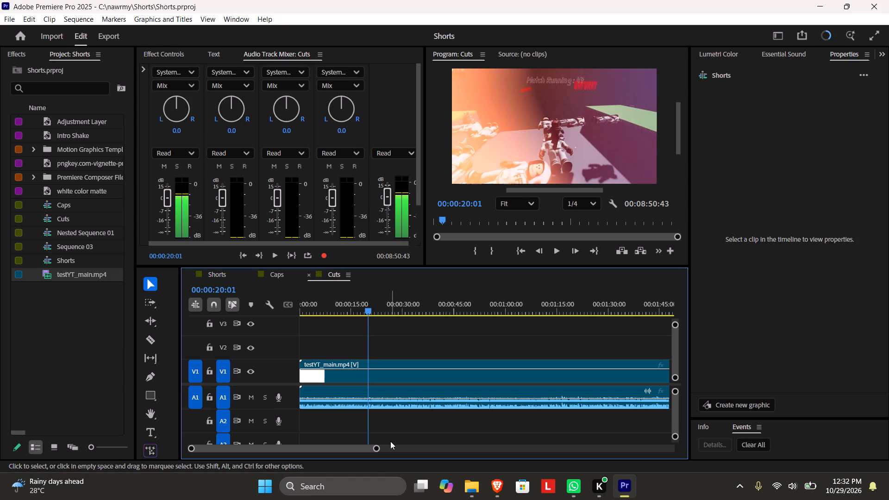
key(Left)
key(Left)
key(Left)
key(Left)
key(Left)
key(Left)
key(Left)
key(Left)
key(Left)
key(Left)
key(Left)
key(Left)
key(Left)
key(Left)
key(Left)
key(Left)
key(Left)
key(Left)
key(Left)
key(Left)
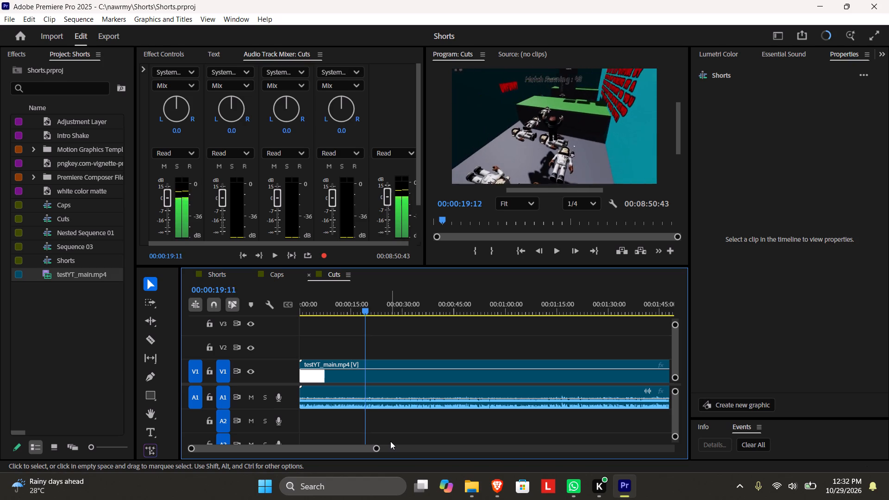
key(space)
key(space)
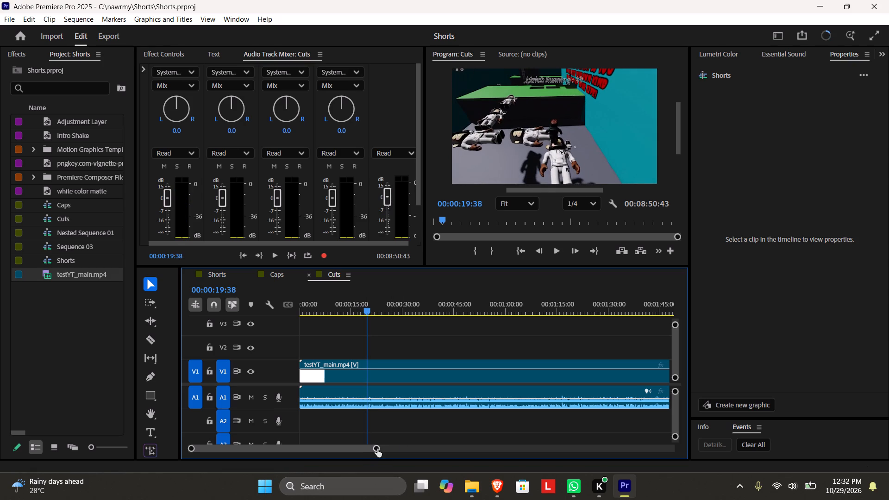
Find the end of the opening segment in Cuts and split testYT_main.mp4 with its audio at 00:00:18:26.
drag(377, 449, 352, 445)
click(401, 290)
click(419, 307)
key(space)
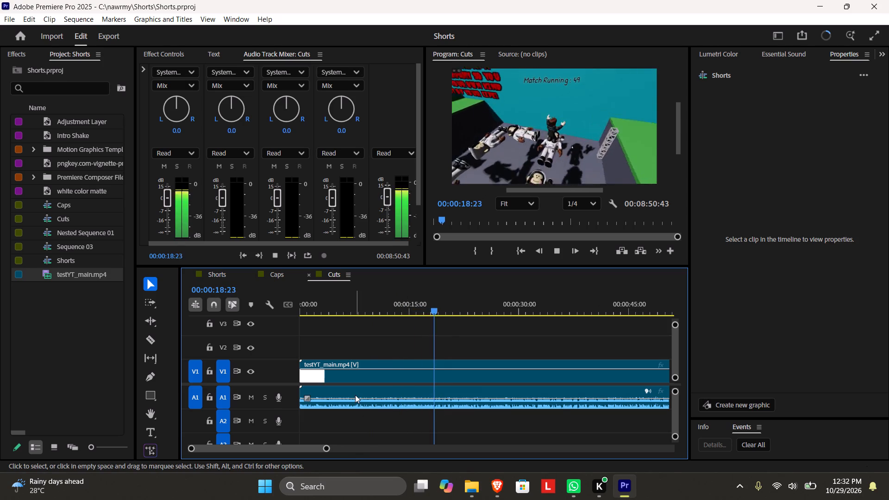
key(space)
drag(325, 450, 278, 454)
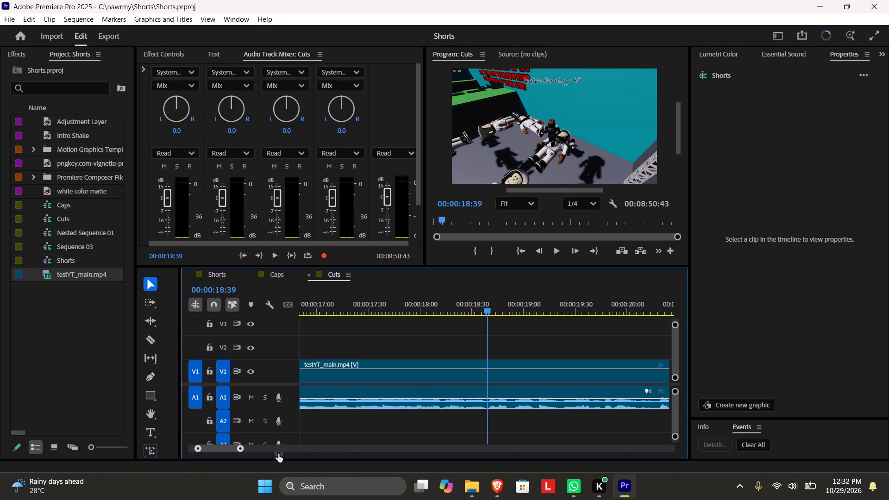
drag(278, 454, 275, 451)
click(449, 299)
key(space)
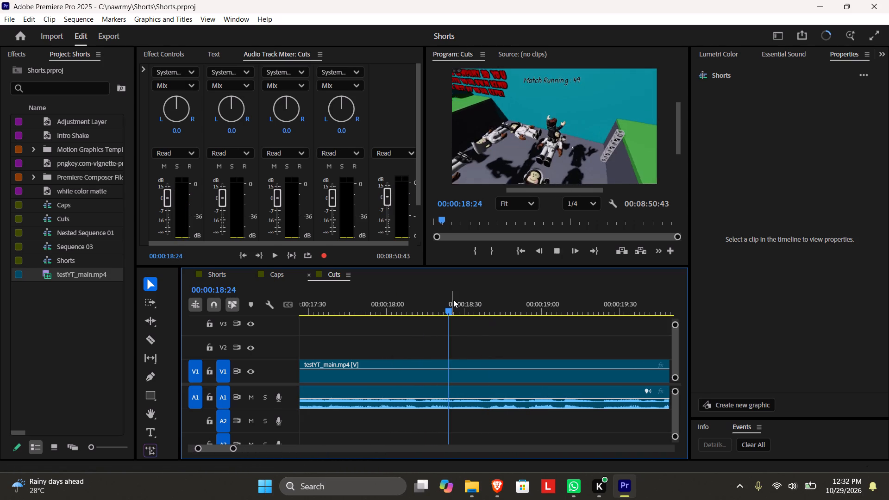
key(space)
drag(495, 290, 451, 296)
drag(465, 297, 451, 306)
key(space)
key(space)
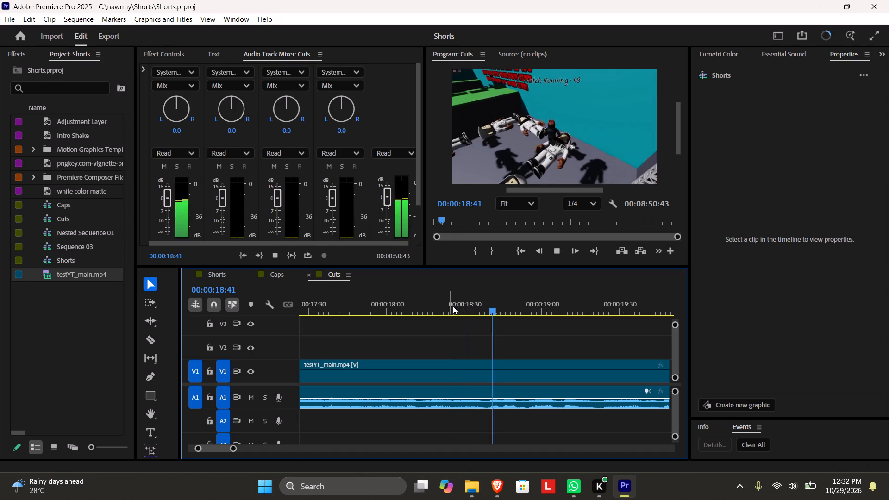
drag(482, 307, 456, 313)
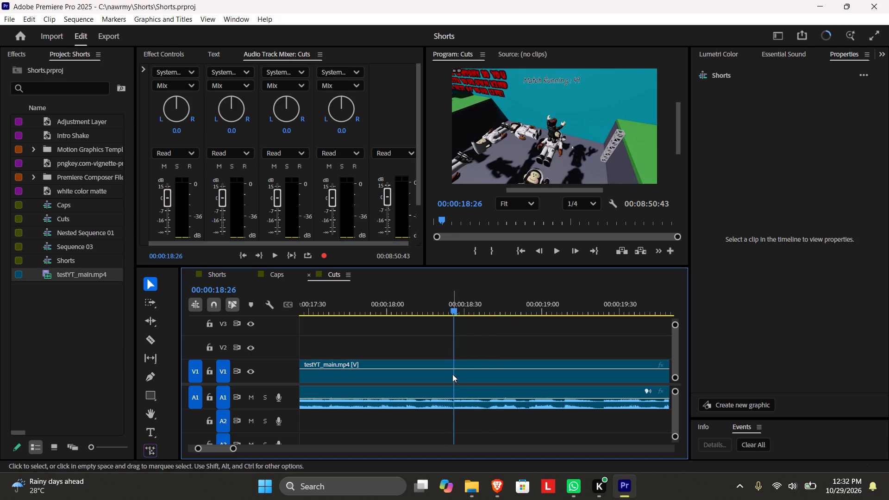
key(c)
click(456, 372)
Move the opening segment before the split from Cuts to the very start of tracks V1 and A1 in the Shorts sequence.
key(v)
click(430, 374)
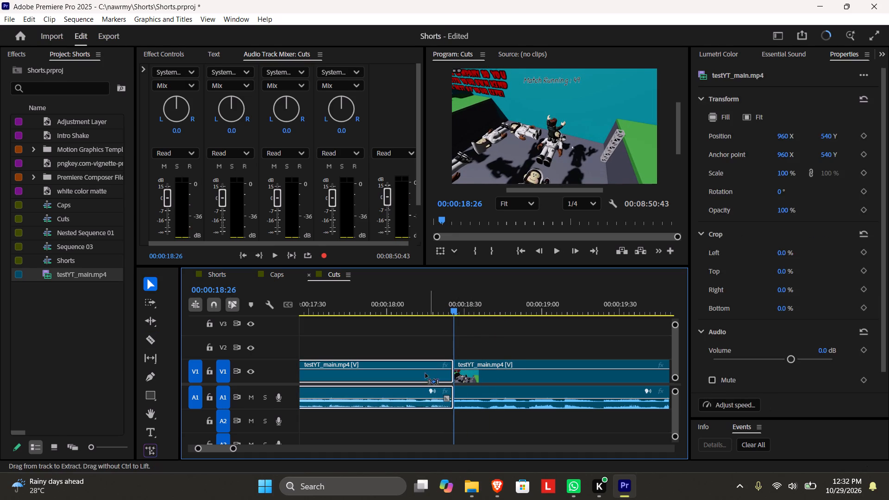
key(ctrl+x)
click(218, 264)
click(223, 277)
drag(336, 295, 271, 312)
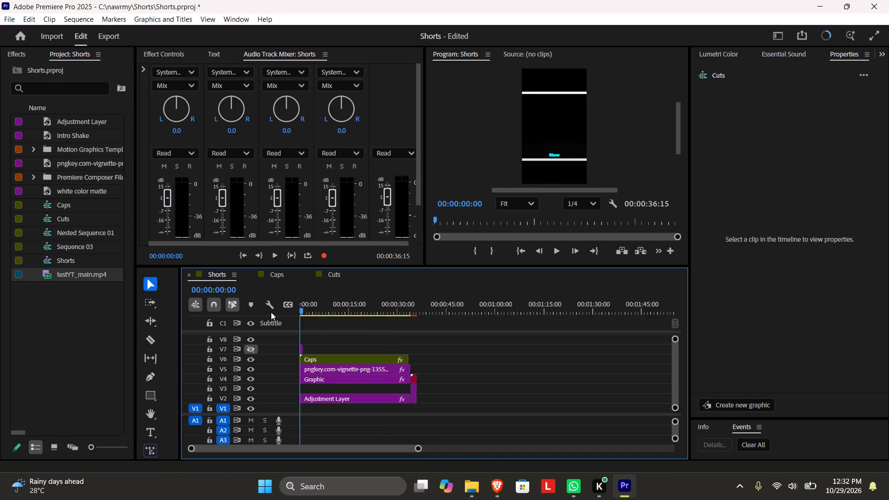
key(ctrl+v)
Play the last seconds of the pasted testYT_main.mp4 clip in Shorts to check how it ends.
drag(418, 447, 398, 449)
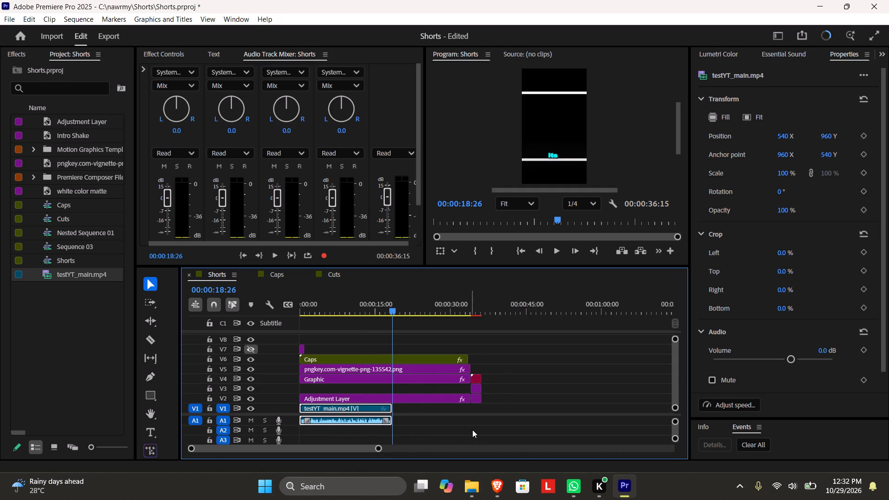
click(472, 430)
click(368, 297)
key(space)
click(380, 452)
drag(378, 446, 352, 447)
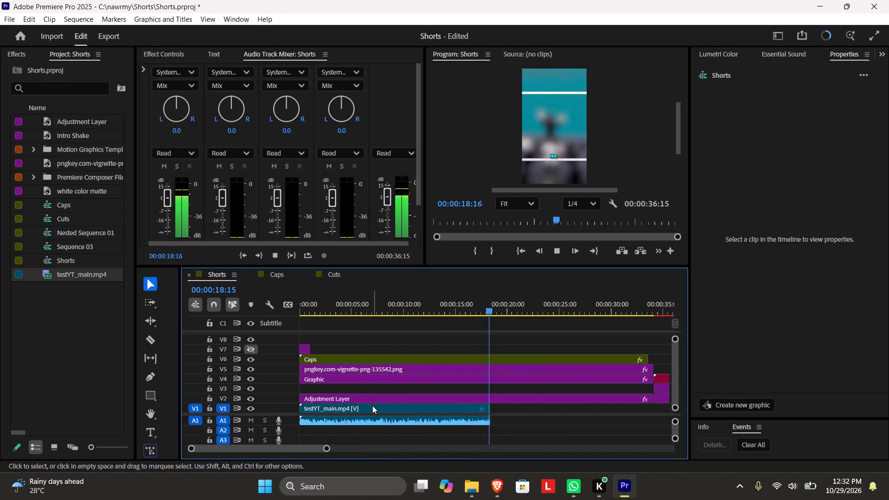
key(space)
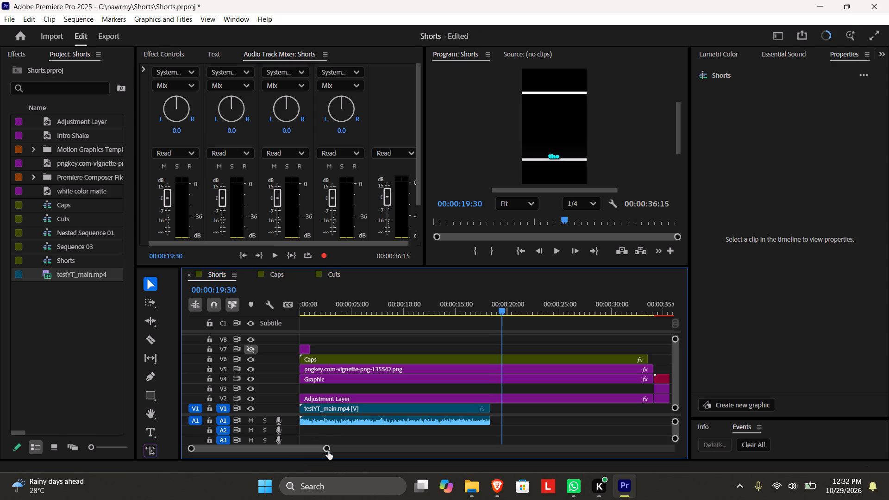
Extend the end of the testYT_main.mp4 clip in Shorts to 00:00:18:40, checking its playback, and save the project.
drag(328, 450, 282, 441)
drag(370, 412, 375, 411)
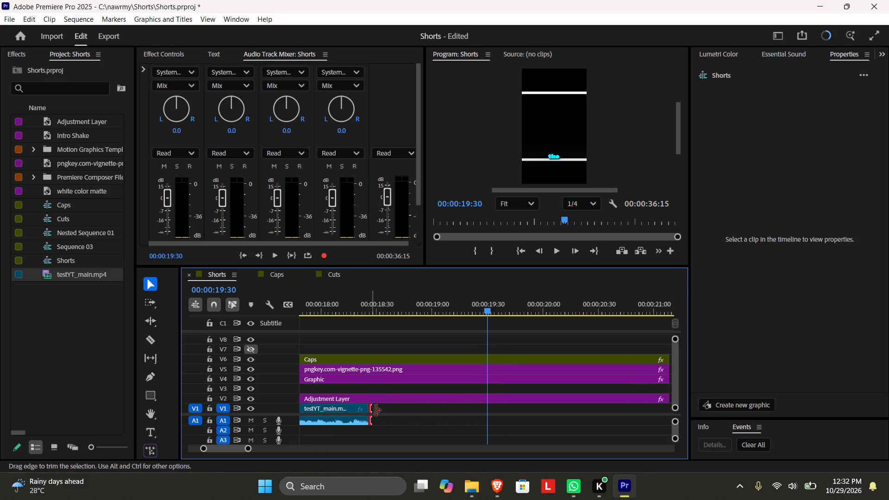
drag(375, 411, 391, 410)
click(353, 310)
key(space)
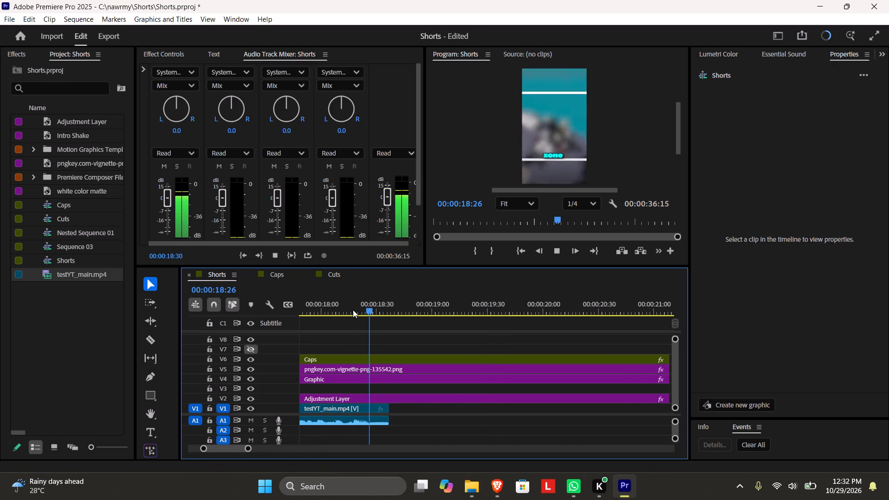
key(space)
drag(388, 408, 401, 407)
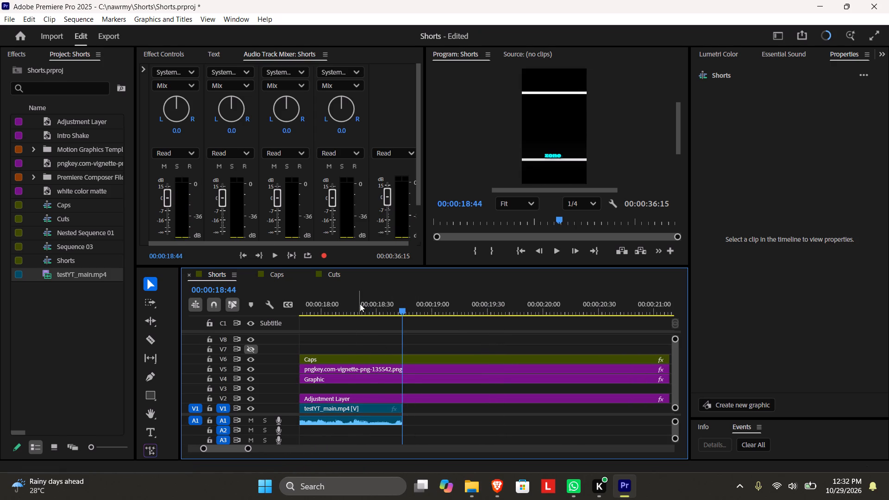
click(373, 309)
key(space)
key(space)
drag(396, 300, 399, 312)
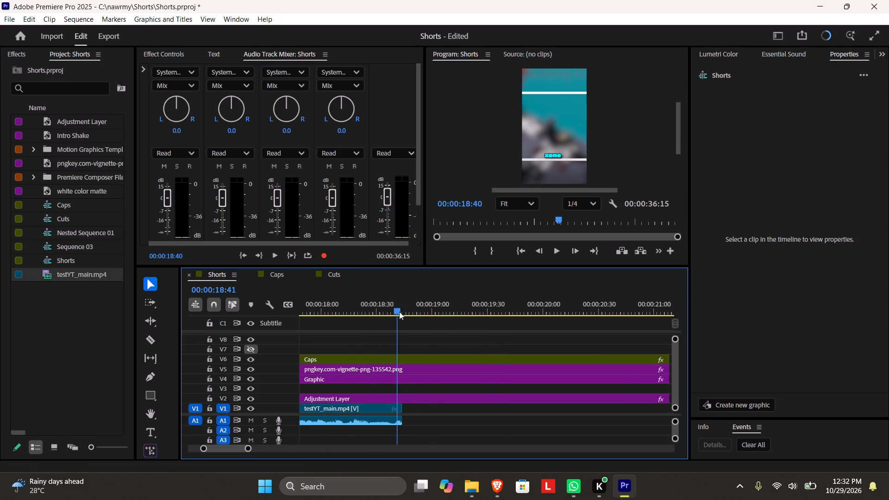
drag(399, 312, 396, 315)
drag(404, 412, 397, 411)
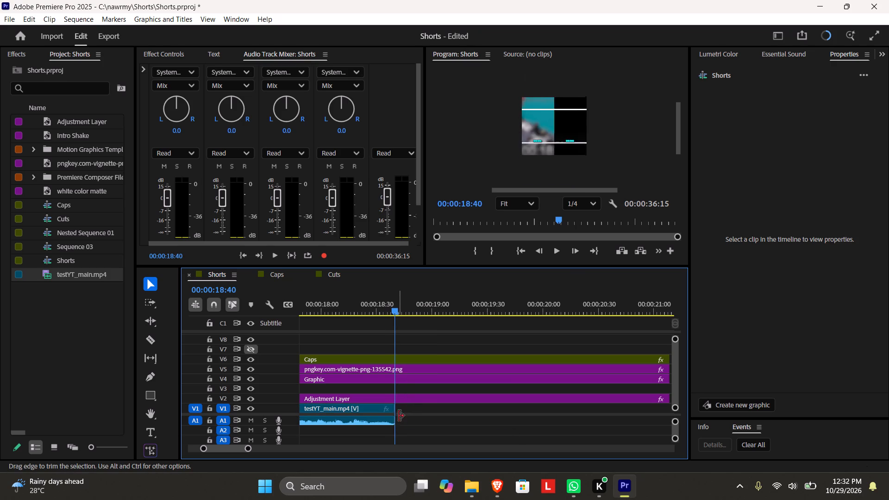
key(ctrl+s)
click(417, 419)
Duplicate the testYT_main.mp4 video from track V1 onto track V3 at the same start time in Shorts.
drag(250, 448, 345, 441)
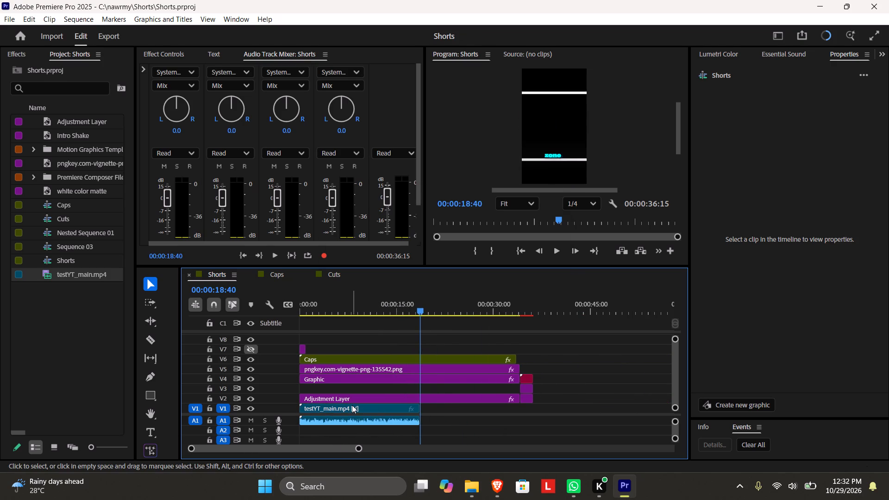
click(352, 405)
alt+drag(342, 408, 342, 392)
click(486, 419)
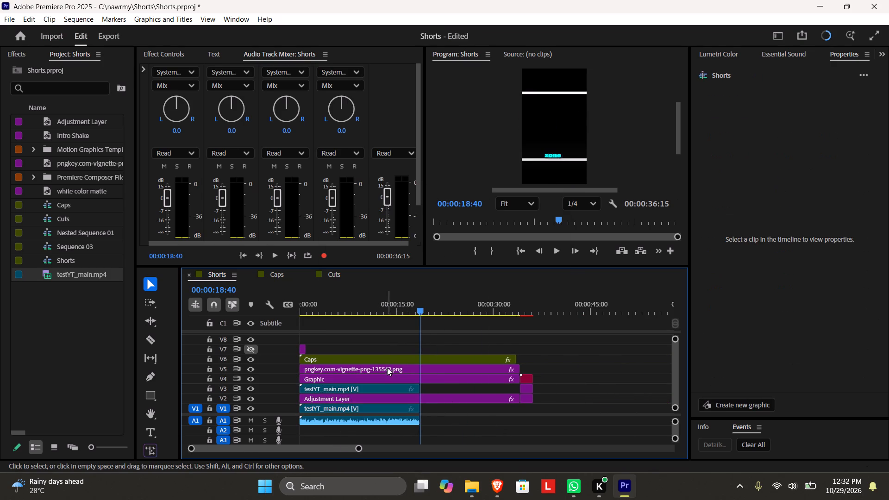
Play the Shorts sequence from the start to check the layered footage over its first seconds.
drag(323, 303, 335, 305)
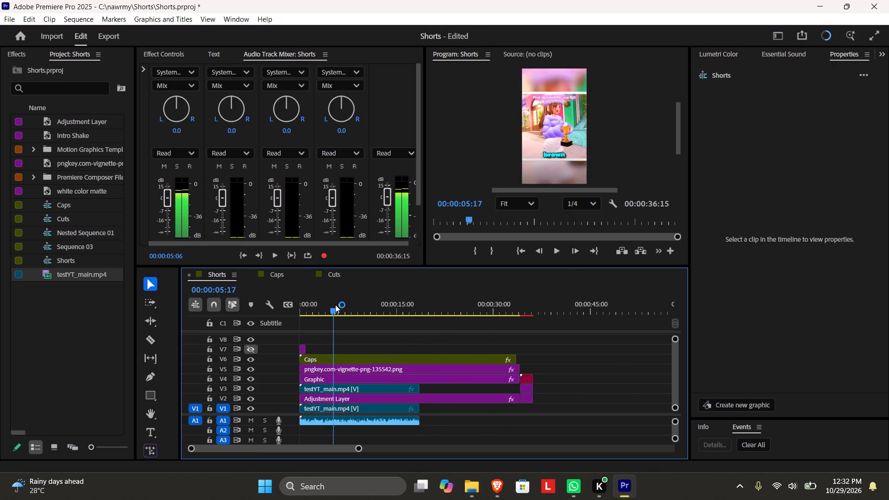
drag(335, 305, 287, 309)
key(space)
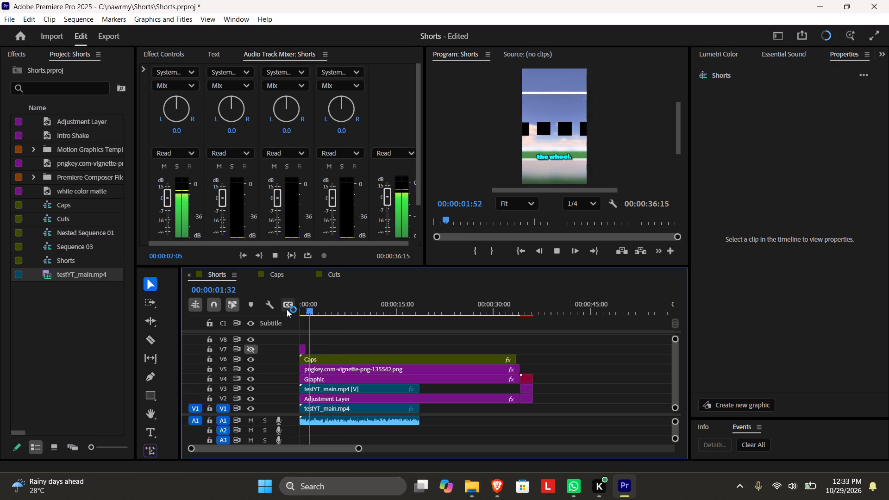
key(space)
key(space)
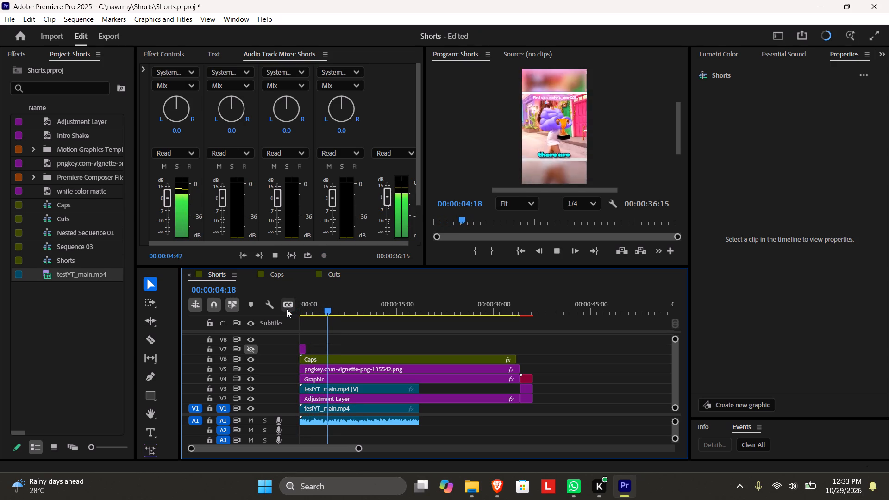
key(space)
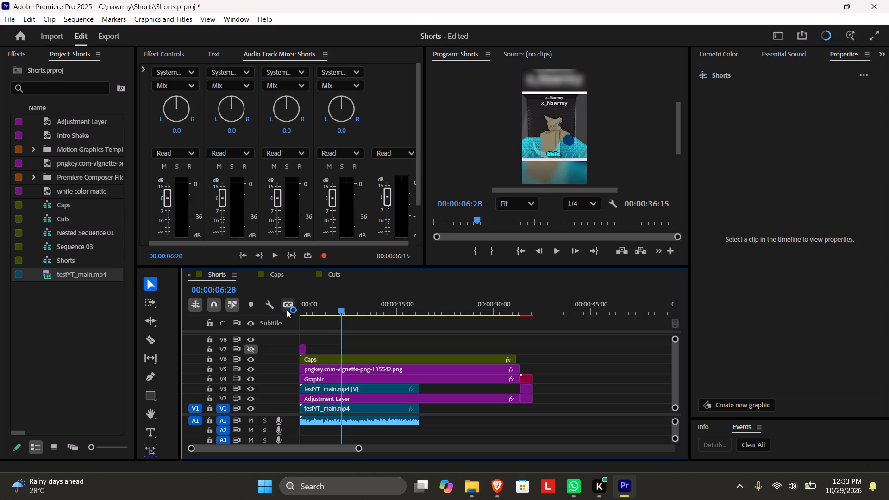
Save the project.
key(ctrl+s)
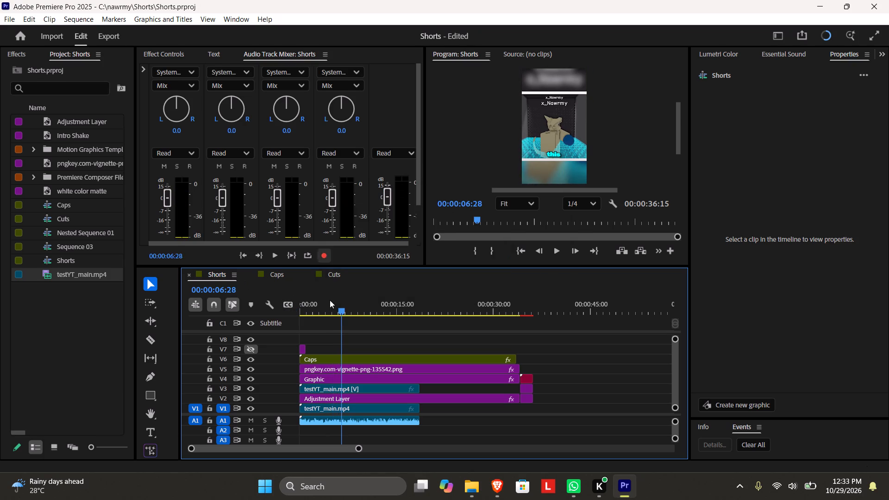
Split the testYT_main.mp4 clip on track V3 at 00:00:05:42, just after the pets scene starts.
drag(358, 446, 321, 450)
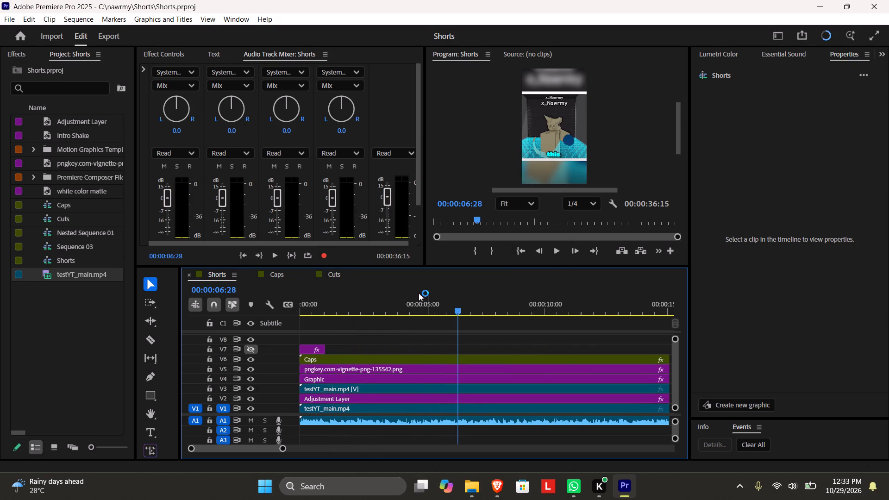
drag(419, 306, 437, 310)
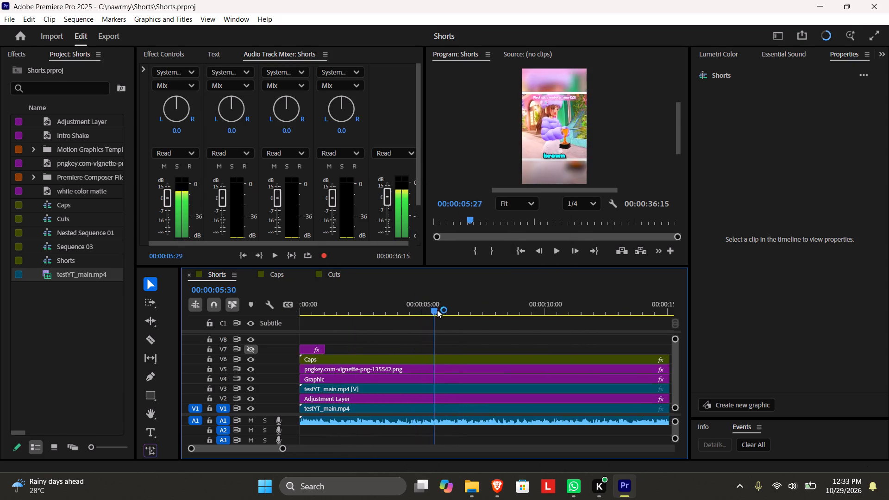
drag(437, 310, 444, 312)
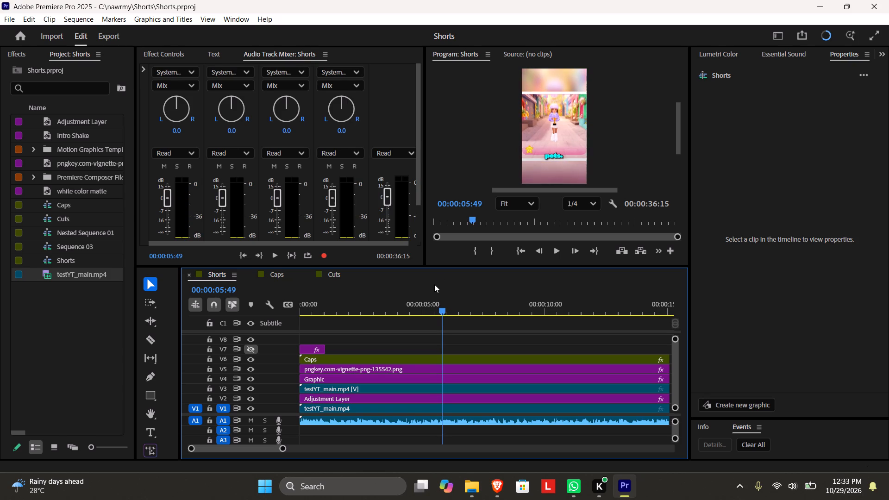
key(Right)
key(Right)
key(Left)
key(Left)
key(Left)
key(Left)
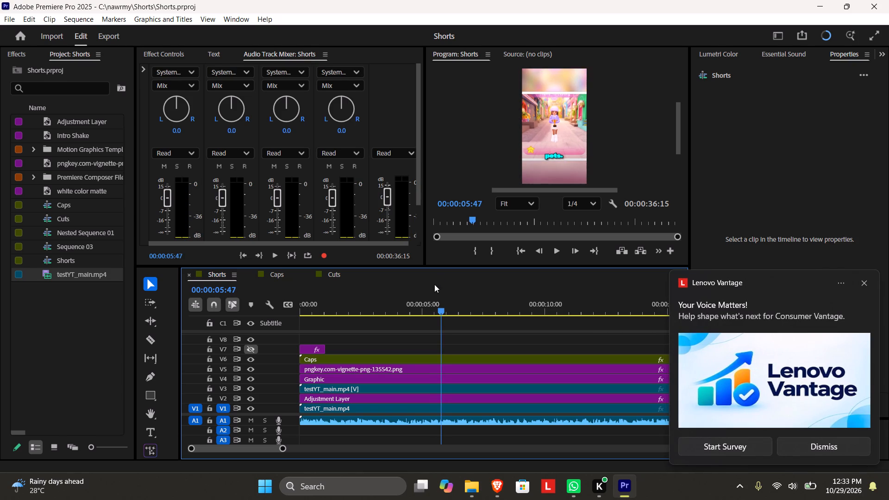
key(Left)
key(Left)
key(Left)
key(Left)
key(Left)
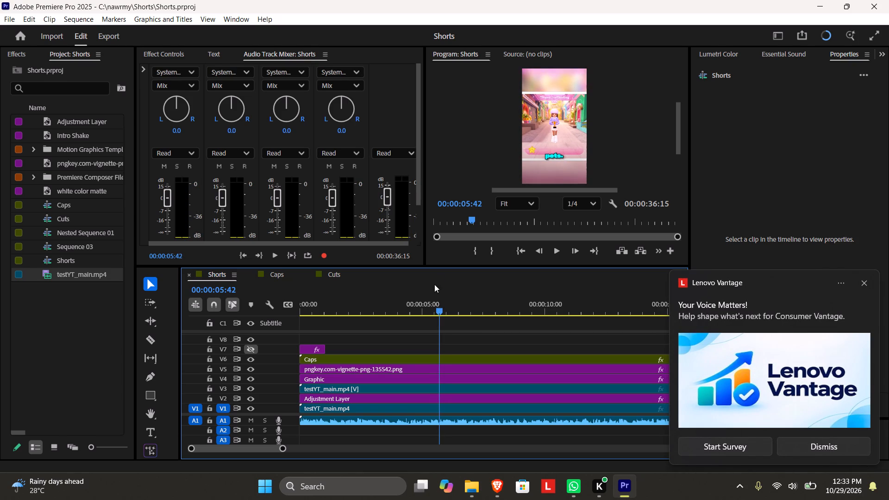
key(Left)
key(Right)
key(c)
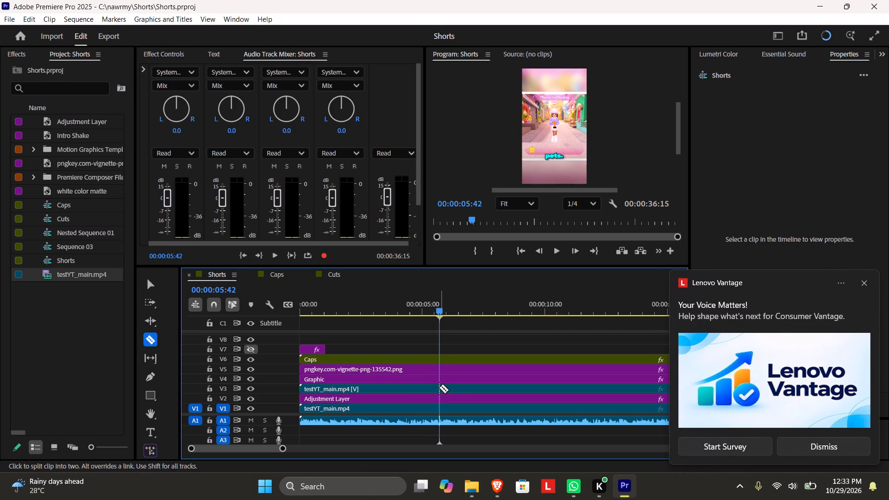
click(439, 387)
key(v)
Split the testYT_main.mp4 clip on track V3 at 00:00:06:17, where the footage changes to the cat scene.
key(space)
scroll(459, 376, up, 1)
key(space)
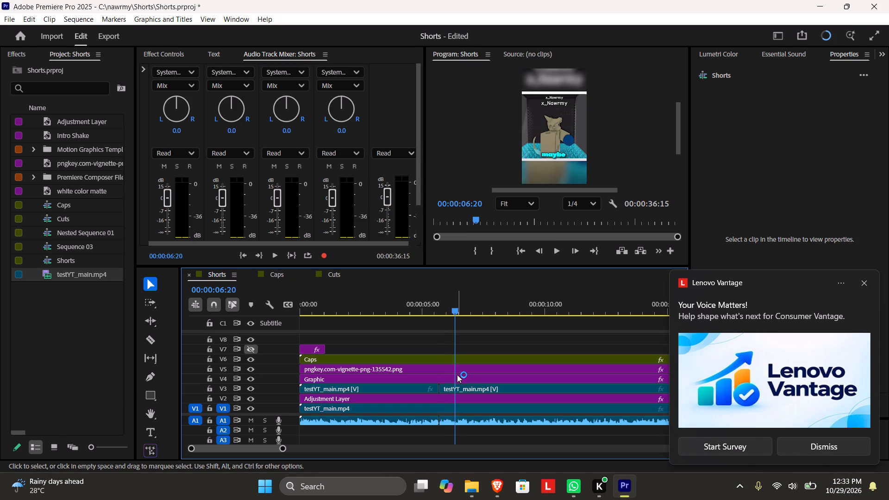
key(Left)
key(Left)
key(Left)
key(Left)
key(Left)
key(Left)
key(Left)
key(Left)
key(Left)
key(Left)
key(Left)
key(Left)
key(Right)
key(Right)
key(Right)
key(Right)
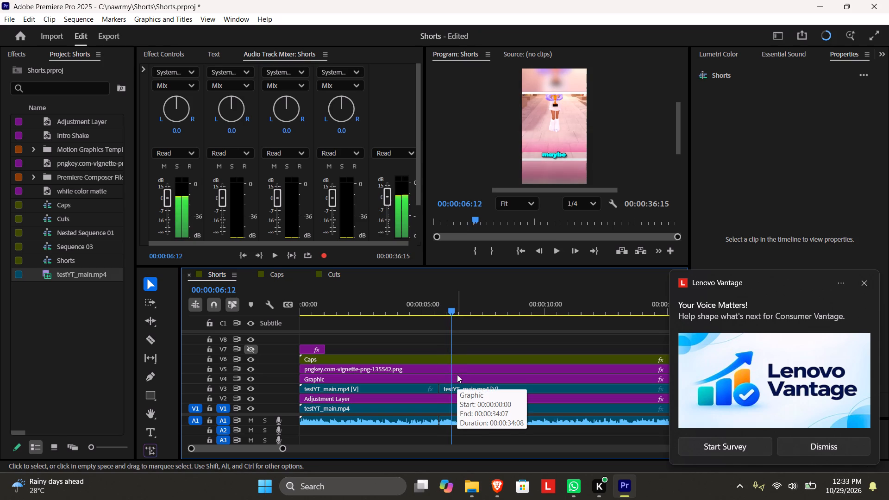
key(Right)
key(Right)
key(Right)
key(Right)
key(Right)
key(Right)
key(Right)
key(Right)
key(Right)
key(Left)
key(Left)
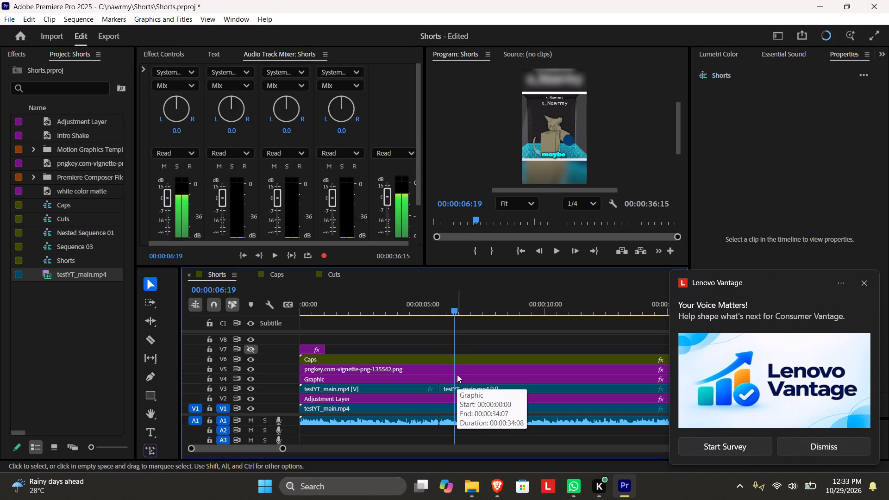
key(Left)
key(Left)
key(Left)
key(Right)
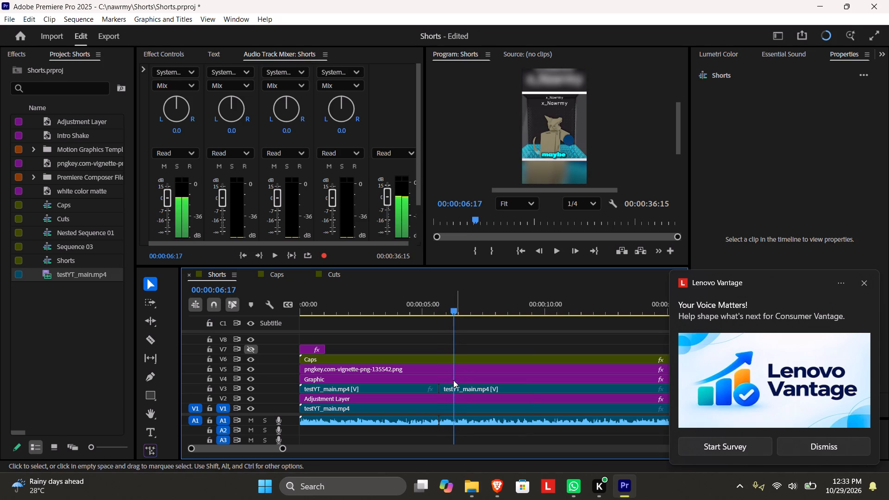
key(c)
click(453, 389)
key(v)
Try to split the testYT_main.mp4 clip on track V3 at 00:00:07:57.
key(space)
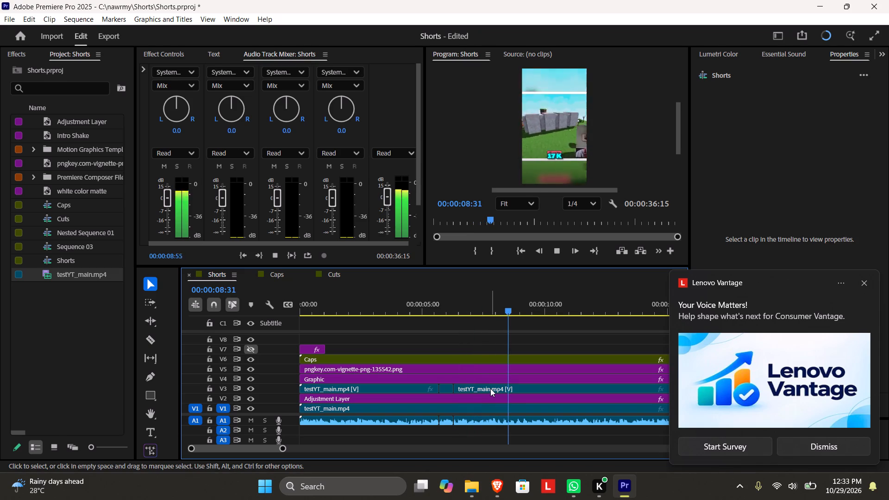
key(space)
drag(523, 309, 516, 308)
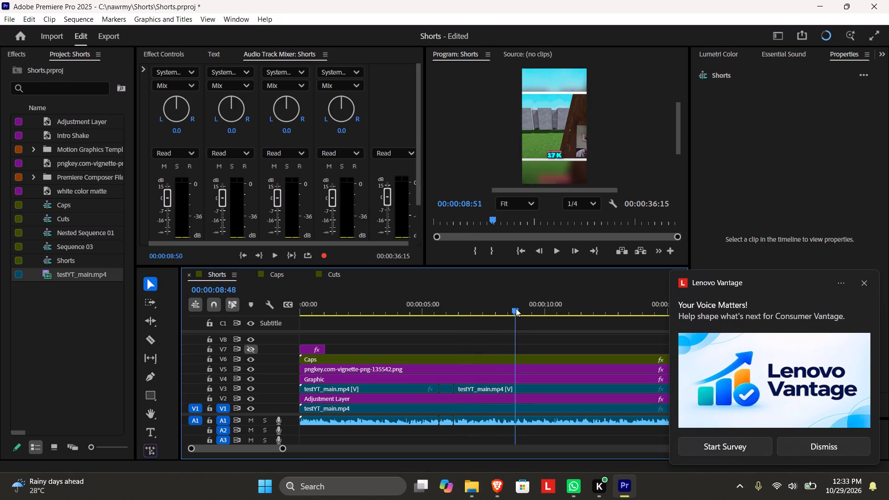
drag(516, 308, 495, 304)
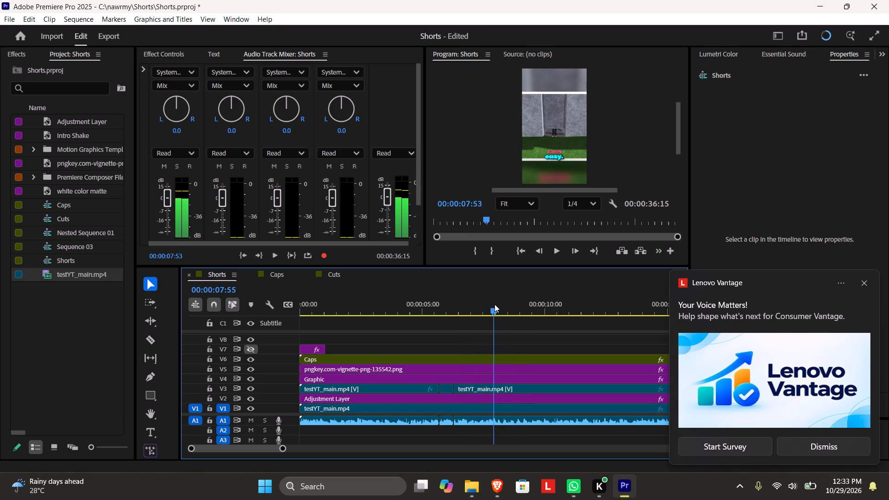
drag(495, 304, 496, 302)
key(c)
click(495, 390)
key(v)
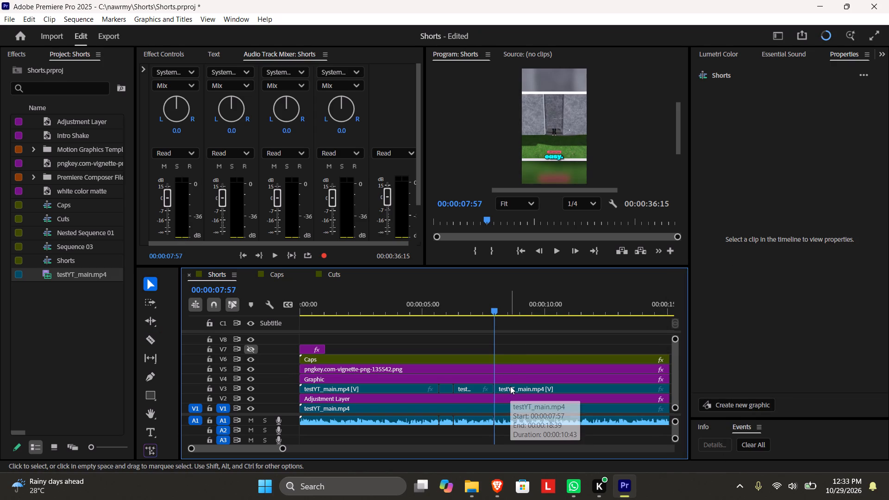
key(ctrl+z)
Split the testYT_main.mp4 clip on track V3 at 00:00:07:52, where the shot of the two laughing men ends.
drag(495, 310, 488, 312)
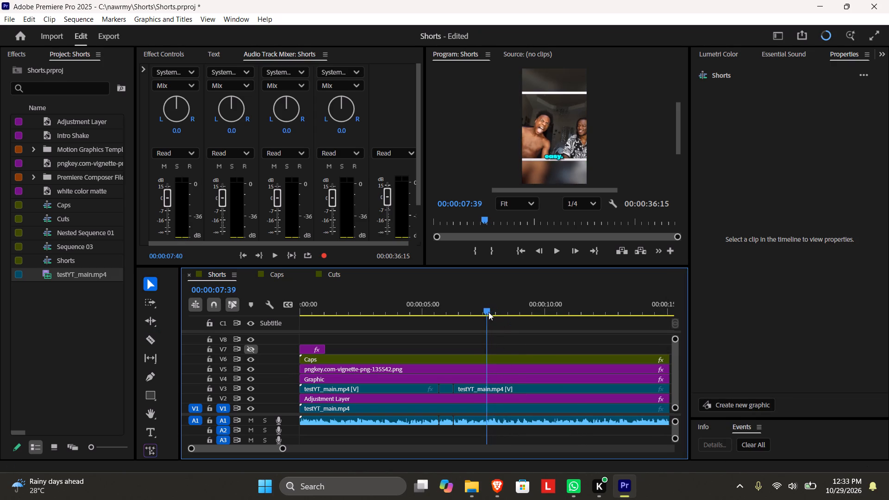
drag(488, 312, 490, 312)
key(Right)
key(Right)
key(Right)
key(Right)
key(Right)
key(Right)
key(Right)
key(Right)
key(Right)
key(Right)
key(Right)
key(Right)
key(Right)
key(Right)
key(Right)
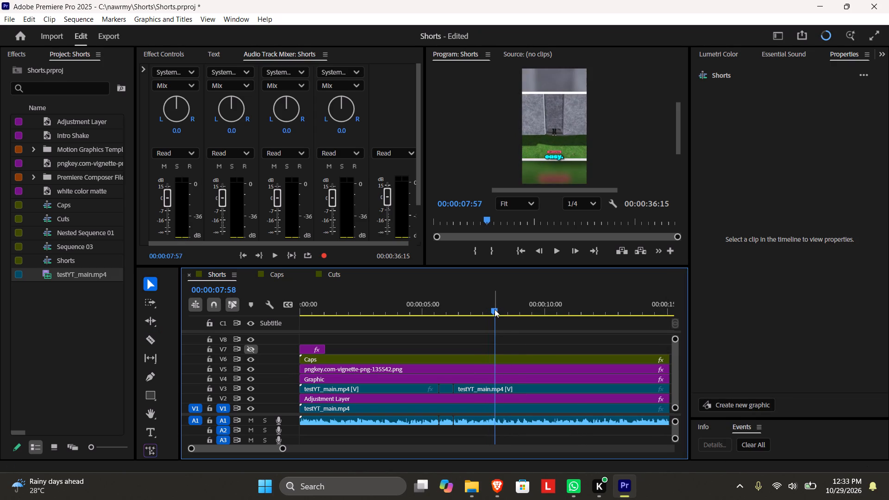
key(Left)
key(Left)
key(Left)
key(Left)
key(Left)
key(Left)
key(Left)
key(Left)
key(Right)
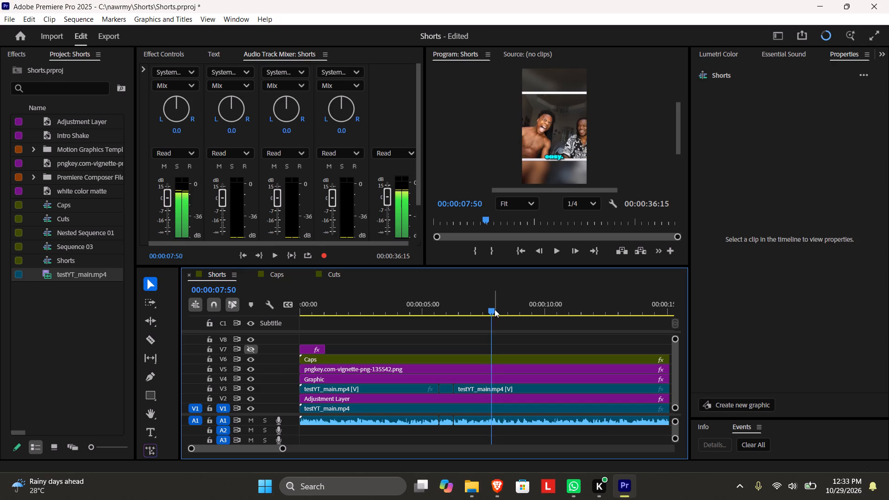
key(Right)
key(Left)
key(Right)
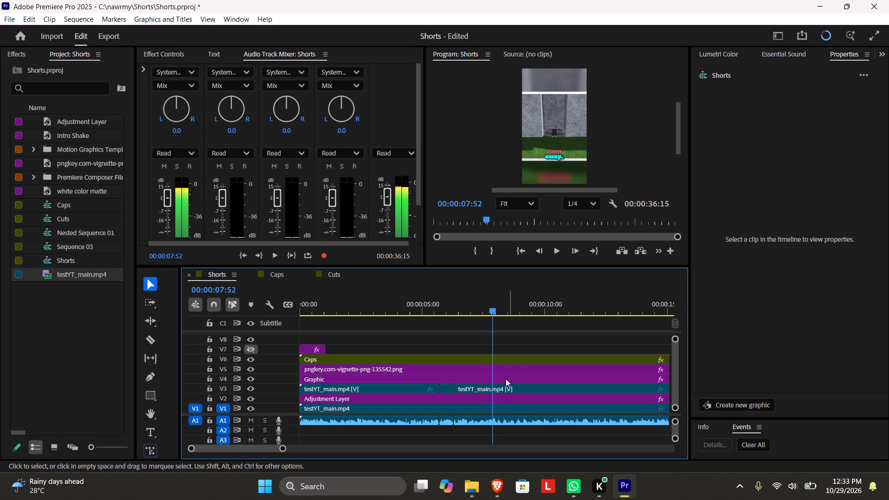
key(c)
click(494, 389)
key(v)
Split the testYT_main.mp4 clip on track V3 at 00:00:09:27, during the falling-character shot.
key(space)
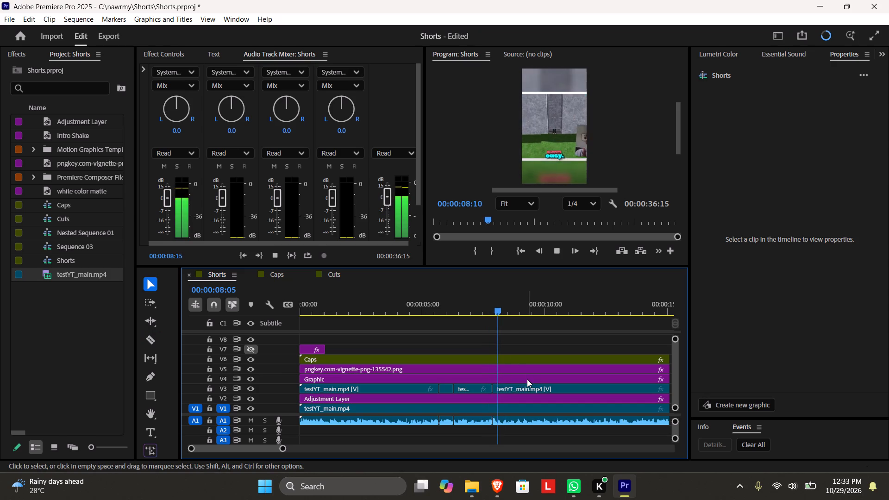
key(space)
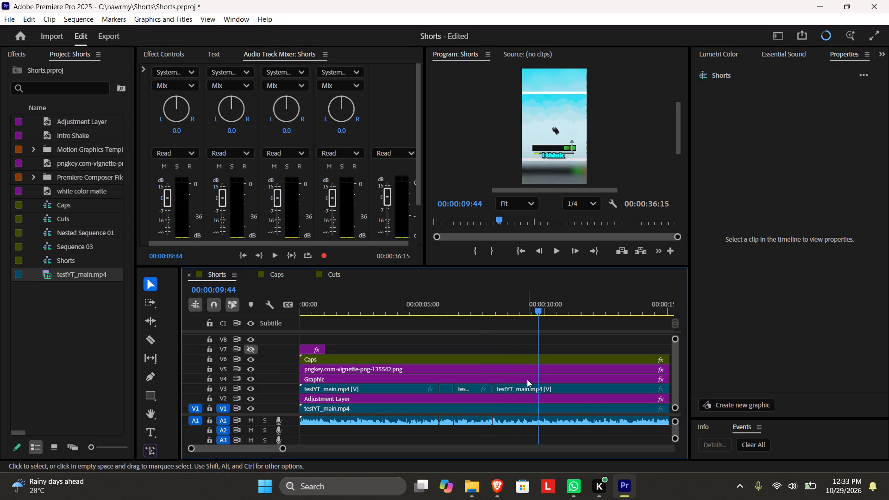
key(Left)
key(Left)
key(Left)
key(Left)
key(Left)
key(Left)
key(Left)
key(Left)
key(Left)
key(Left)
key(Left)
key(Left)
key(Left)
key(Left)
key(Left)
key(Left)
key(Left)
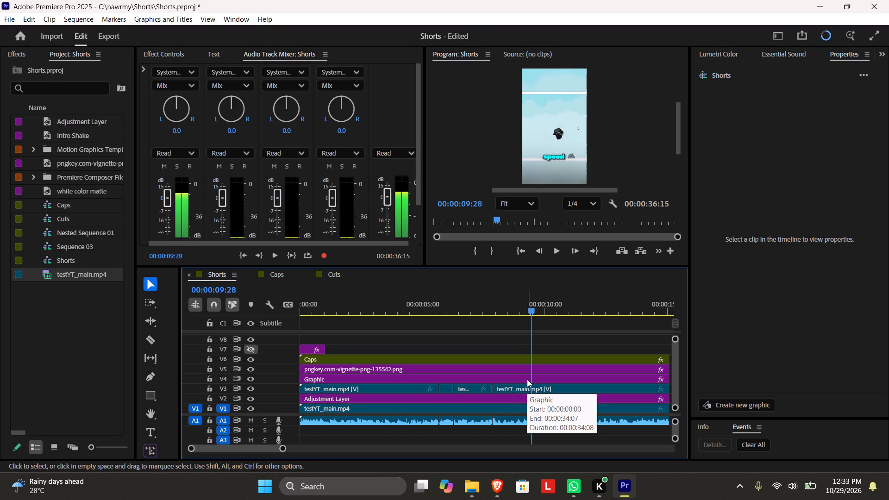
key(Left)
key(Left)
key(Right)
key(Right)
key(Right)
key(Left)
key(Left)
key(Right)
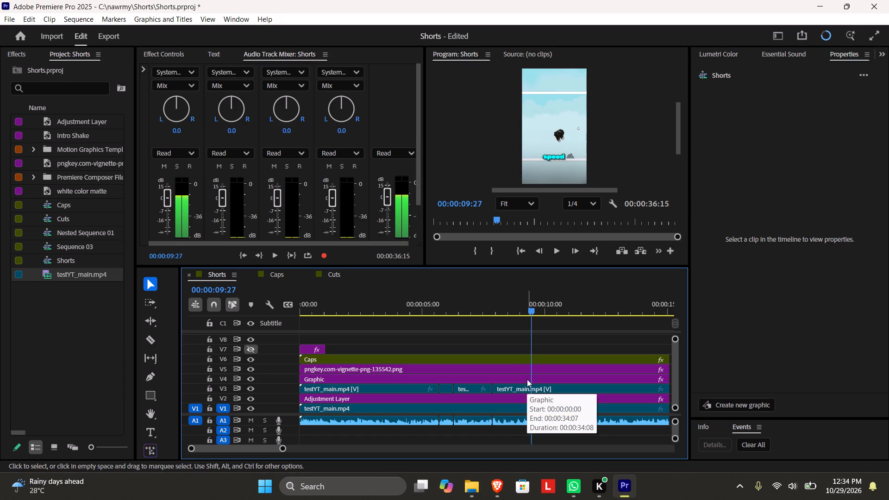
key(c)
click(532, 388)
key(v)
Play the Shorts sequence from 00:00:09:27 past the end of the footage to check the remaining part.
key(space)
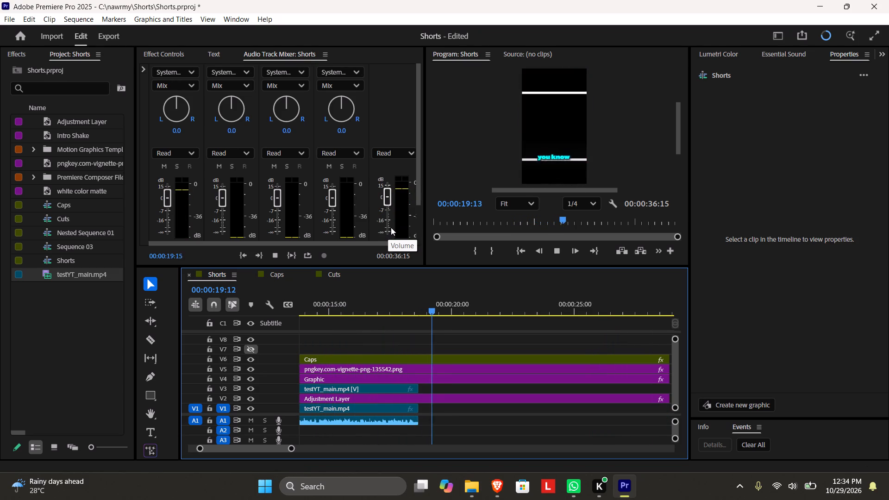
key(space)
Save the project.
key(ctrl+s)
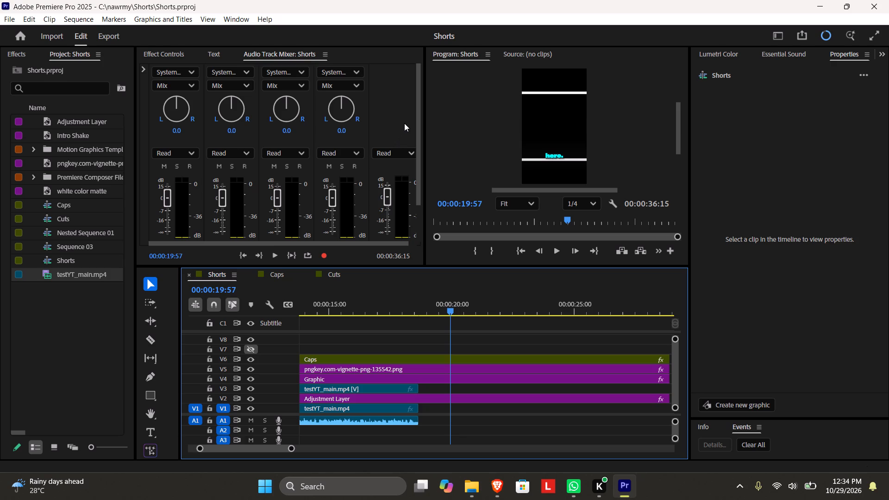
Trim the ends of the vignette PNG on V5, Graphic on V4 and Adjustment Layer on V2 back to where the testYT_main.mp4 footage ends.
key(ctrl+s)
drag(291, 450, 316, 451)
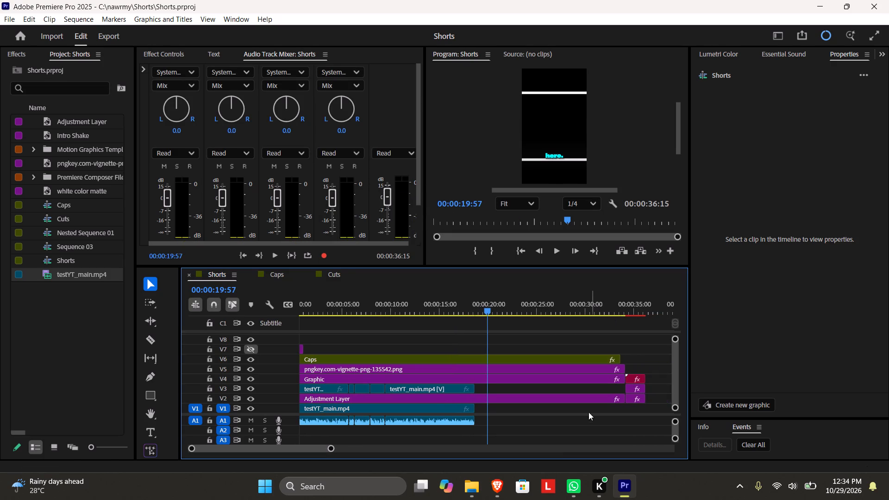
drag(582, 418, 585, 371)
drag(624, 372, 482, 369)
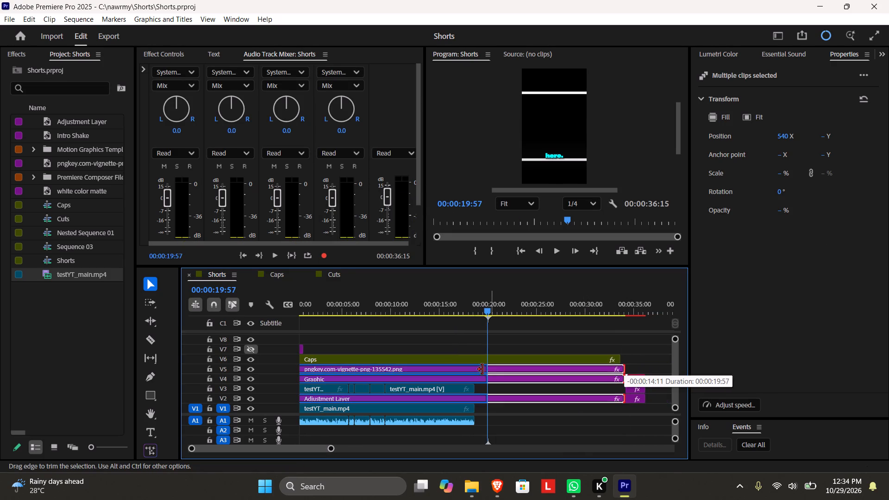
drag(482, 369, 474, 371)
Move the three short end clips on tracks V2 to V4 back against the end of the footage, and save the project.
drag(628, 362, 632, 395)
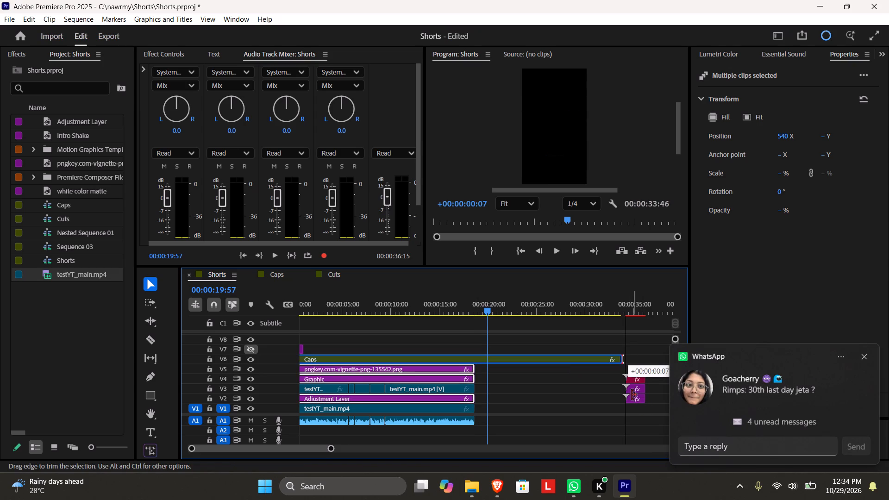
drag(632, 395, 632, 394)
click(645, 342)
drag(647, 353, 636, 397)
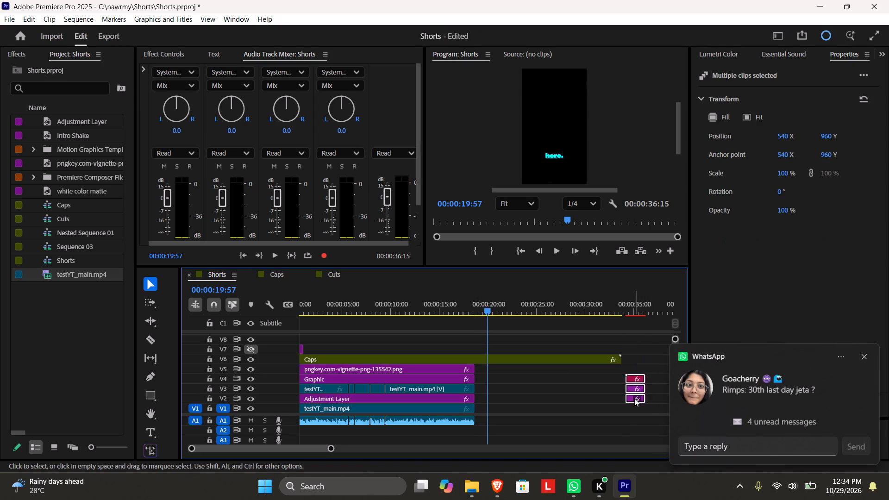
drag(634, 399, 486, 398)
click(531, 392)
key(ctrl+s)
Set the horizontal Position of the short testYT_main.mp4 clip on V3 at 00:00:05:54 to 824, shifting the purple-topped character sideways.
drag(471, 308, 258, 319)
drag(292, 300, 304, 304)
click(406, 325)
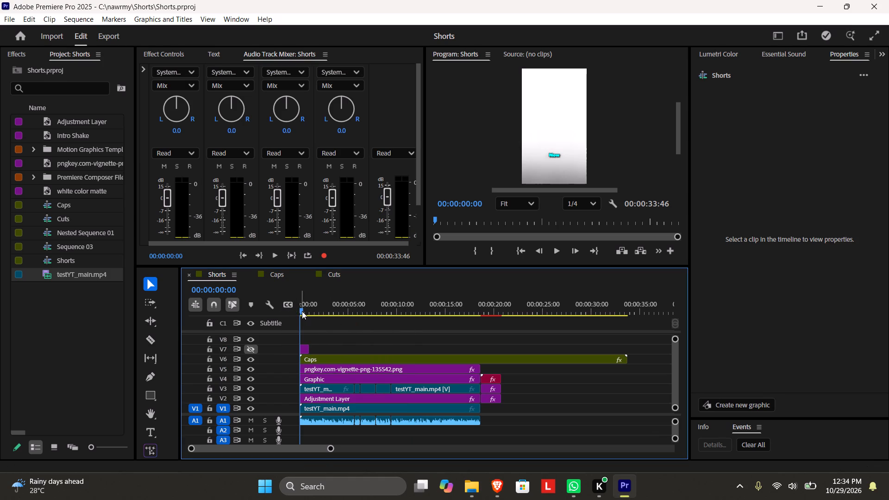
drag(302, 311, 359, 315)
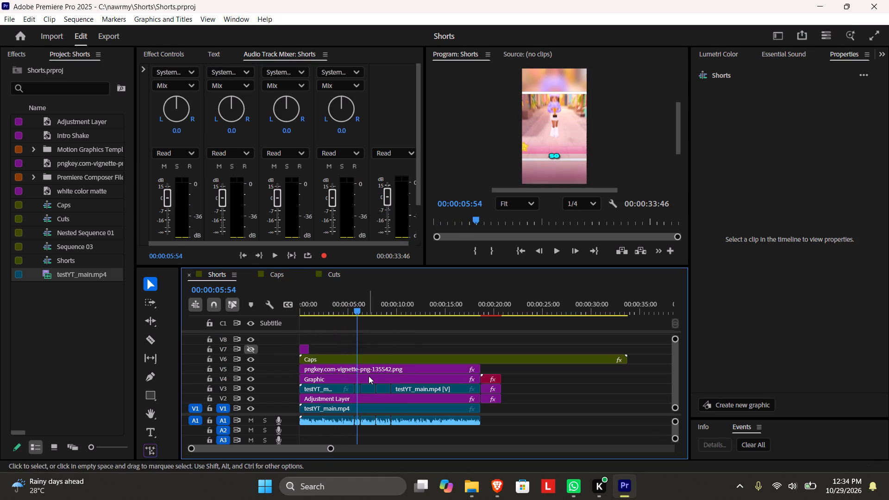
click(359, 387)
click(165, 51)
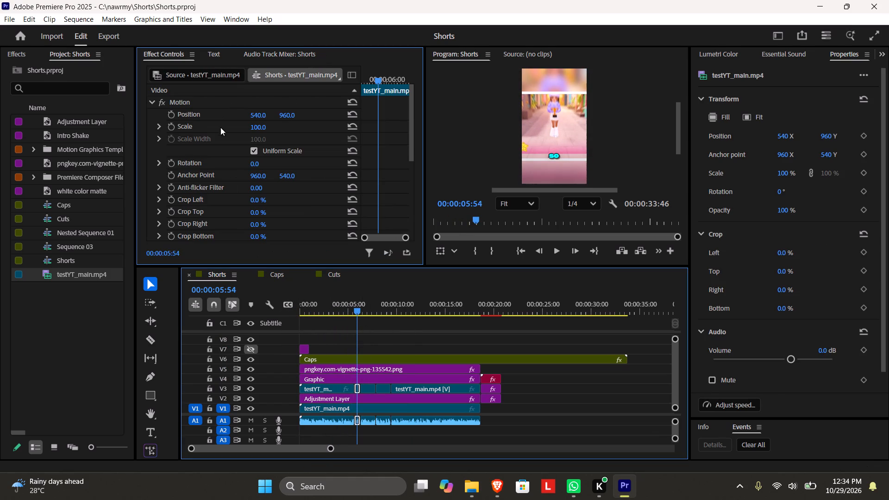
drag(261, 113, 430, 118)
Play the repositioned shot from 00:00:05:54 into the following shot to check the framing, and save the project.
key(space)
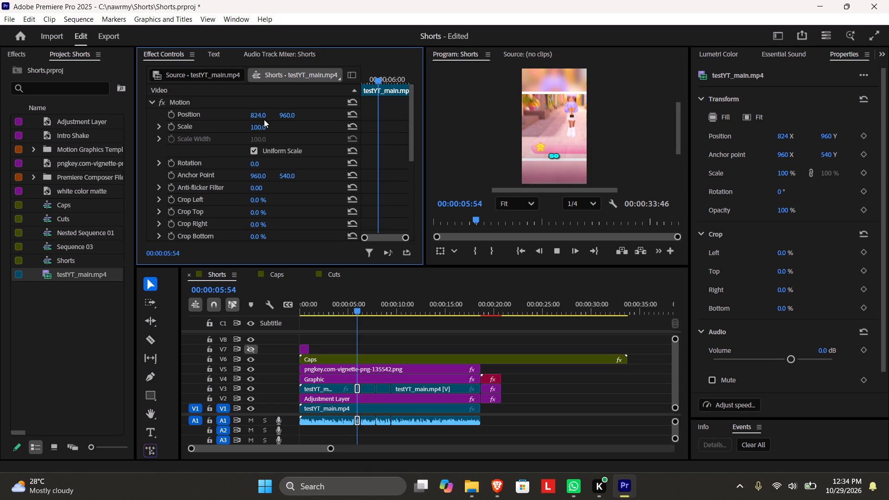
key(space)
key(ctrl+s)
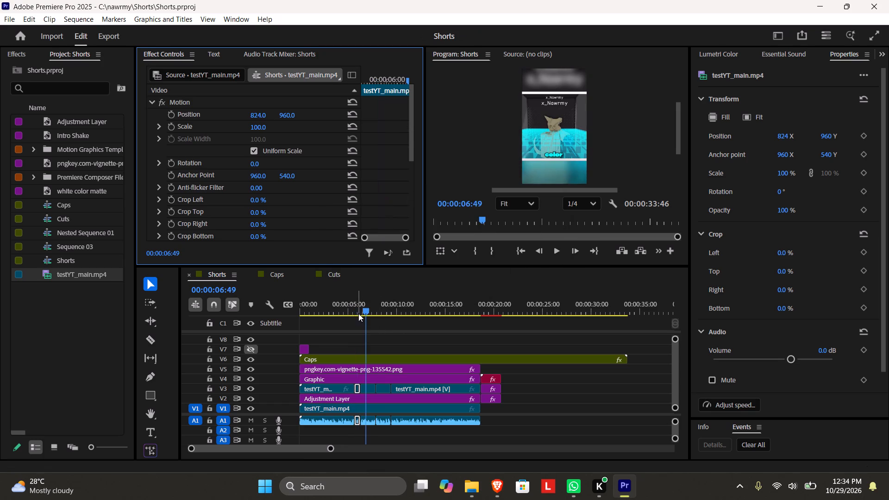
Set the horizontal position of the short V3 segment starting at 00:00:05:42 to 946, play it briefly, and save the project.
drag(367, 306, 358, 307)
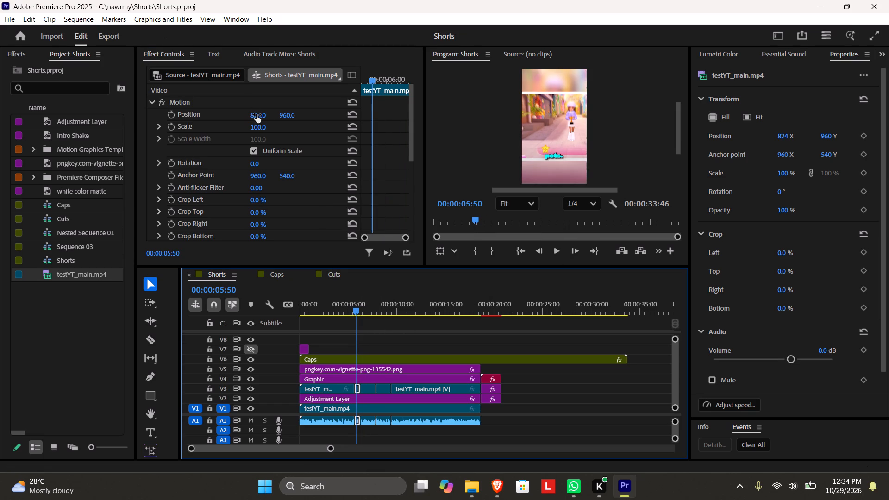
drag(257, 114, 311, 117)
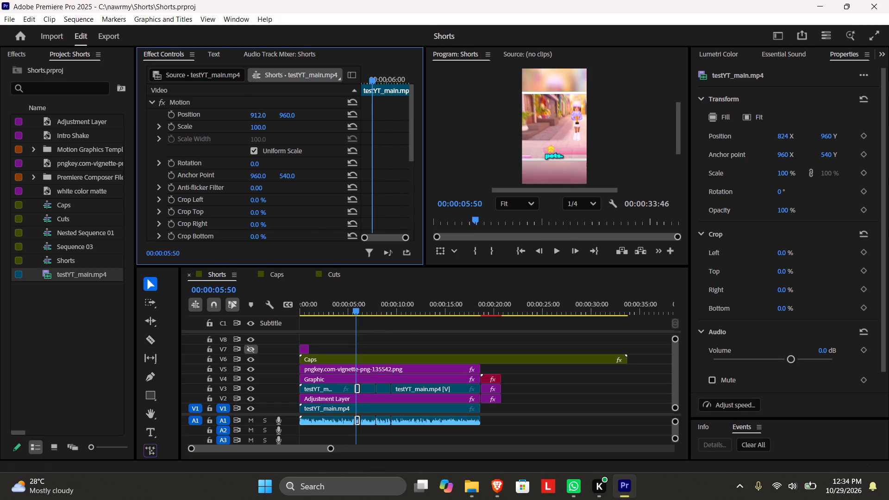
drag(311, 117, 385, 120)
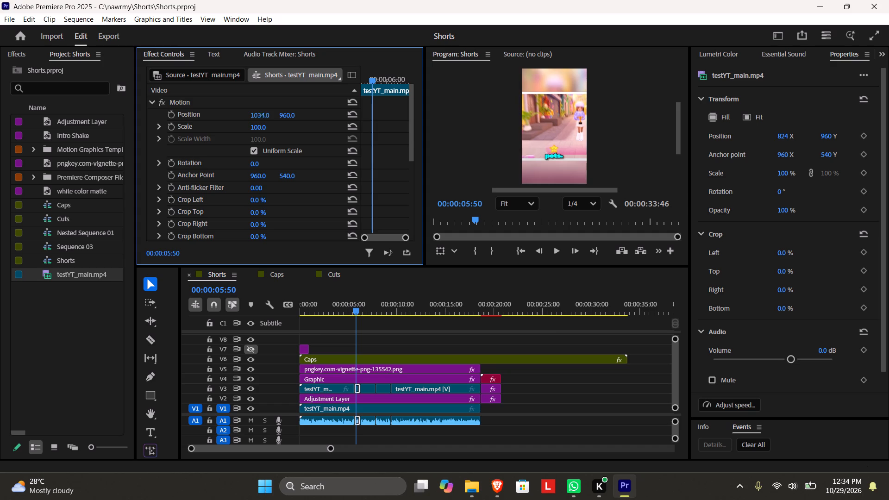
drag(385, 120, 335, 125)
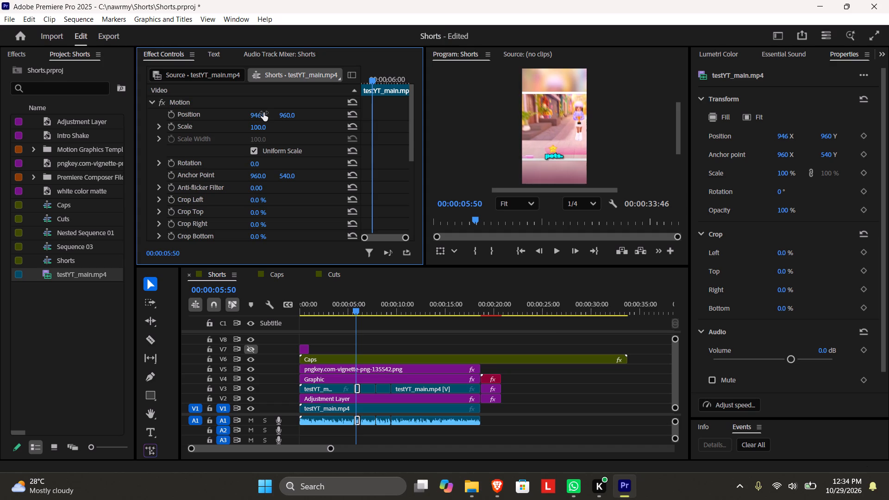
key(space)
key(space)
key(ctrl+s)
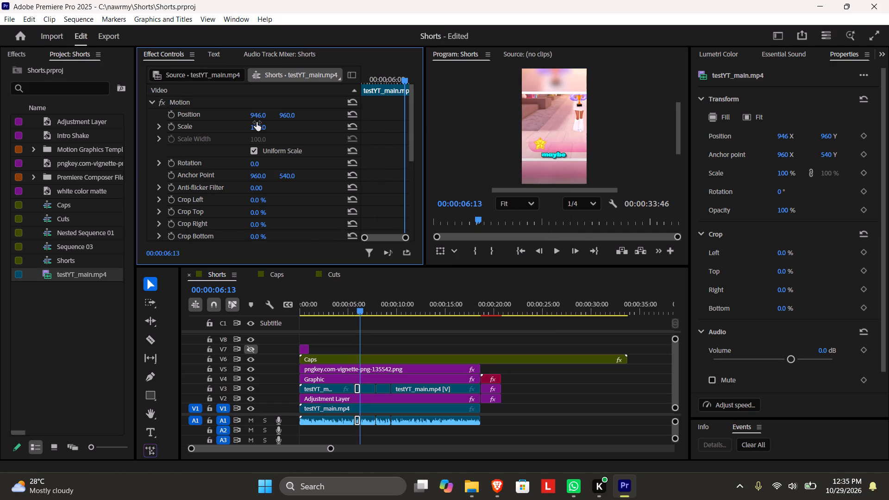
Turn on Position keyframing near the start of the V3 testYT_main.mp4 segment that begins at 00:00:07:52.
key(space)
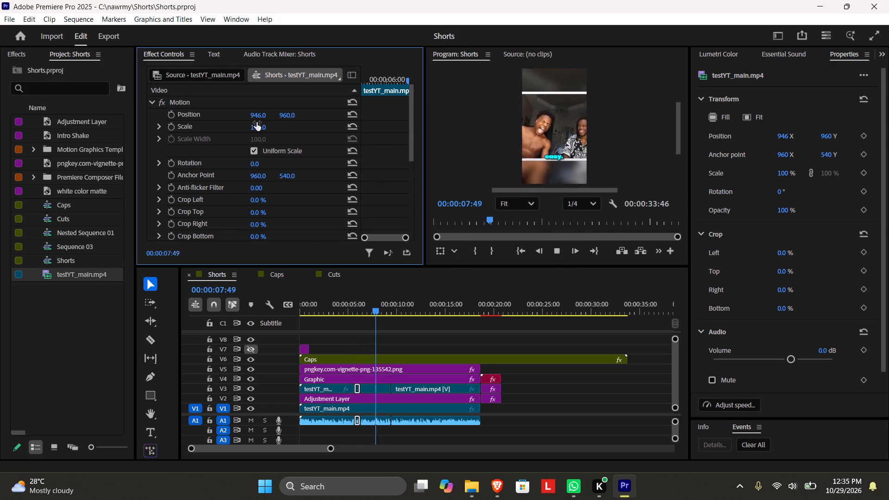
key(space)
click(387, 388)
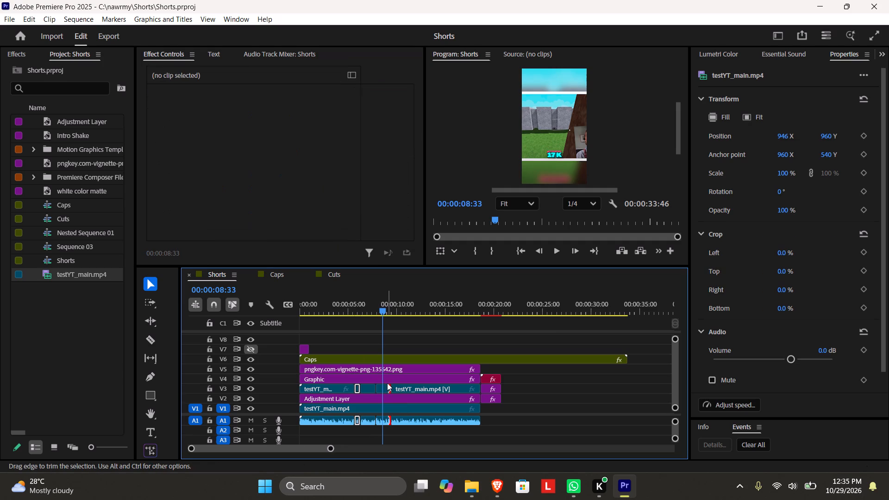
click(383, 393)
drag(370, 77, 333, 81)
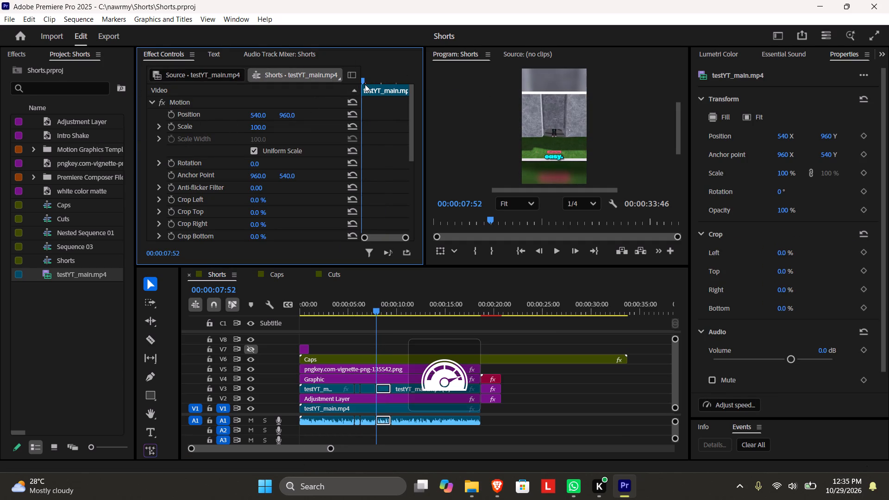
drag(362, 78, 371, 80)
click(169, 116)
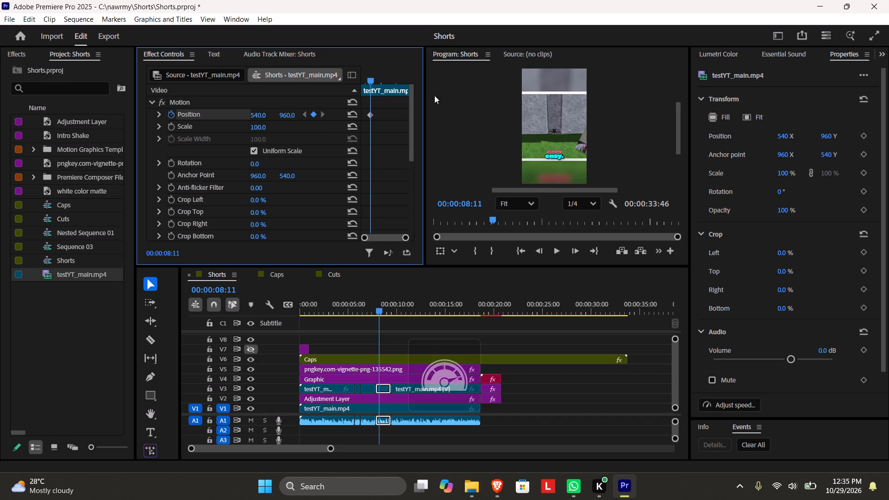
Keyframe the selected V3 testYT_main.mp4 segment's horizontal position to 131 at 00:00:08:18.
drag(373, 82, 377, 84)
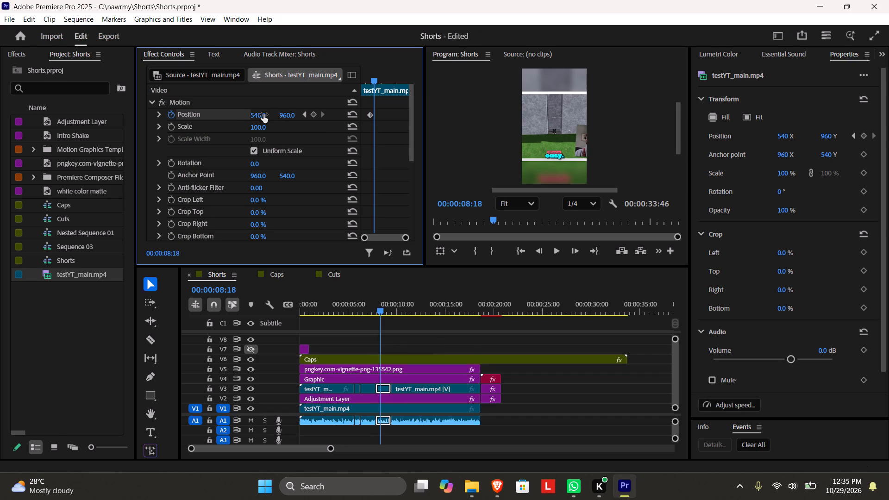
drag(263, 114, 34, 119)
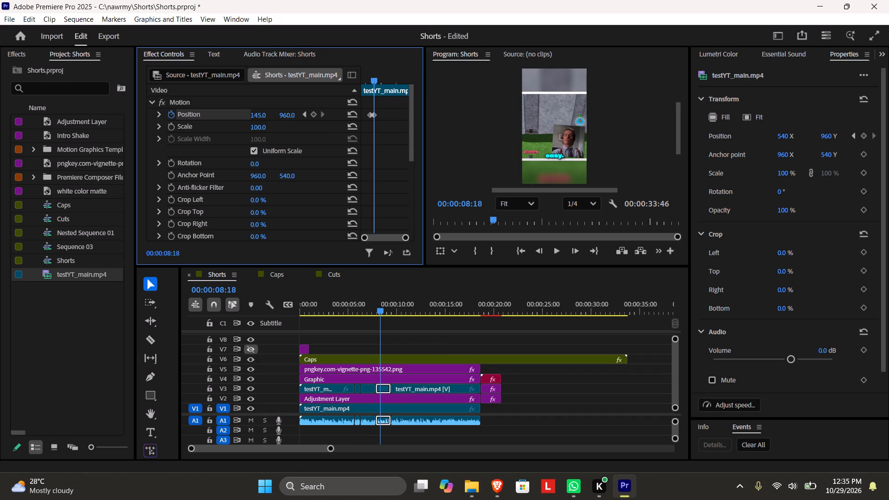
drag(34, 119, 27, 119)
Play the Shorts sequence from before the position move to past the end of the footage, and save the project.
drag(373, 80, 369, 81)
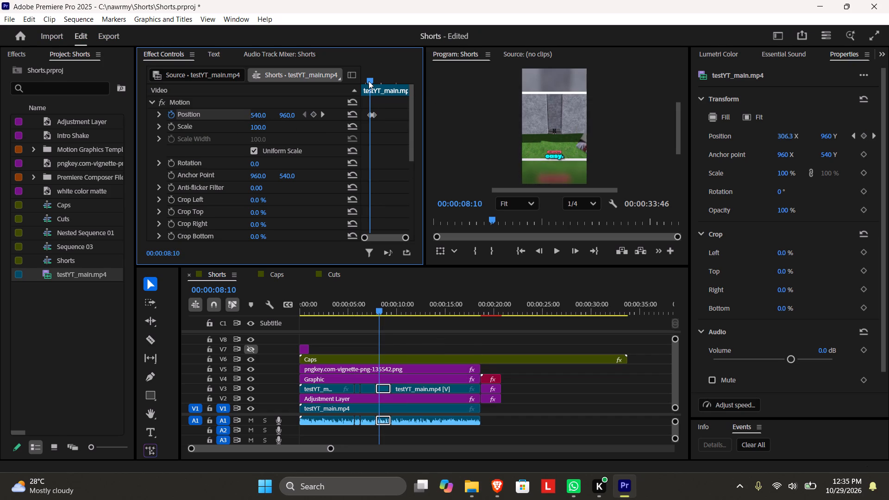
drag(369, 81, 368, 81)
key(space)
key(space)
drag(382, 75, 343, 82)
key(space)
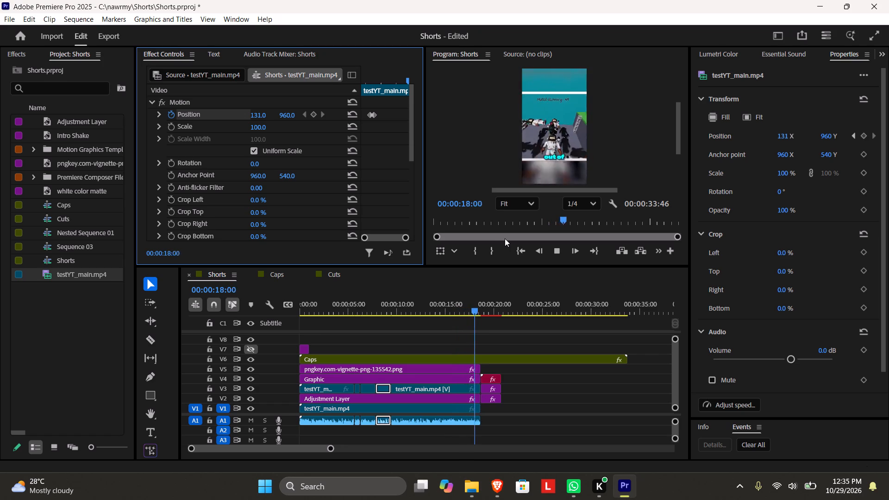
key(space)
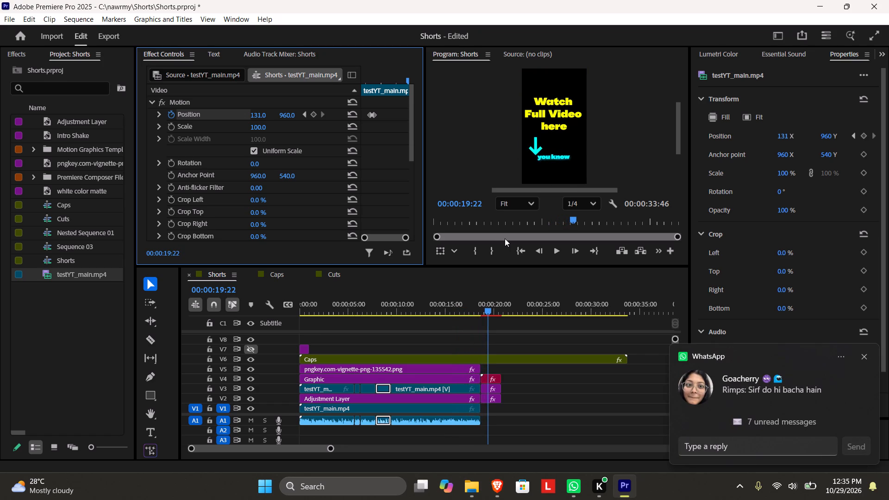
key(ctrl+s)
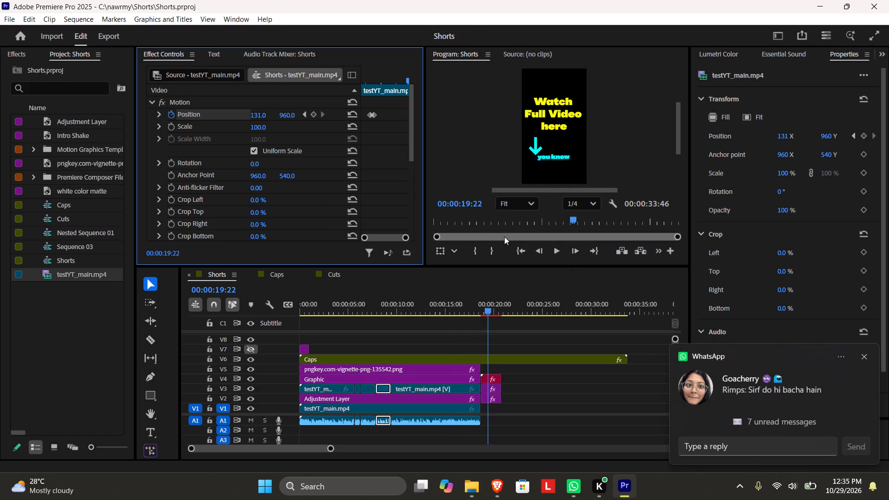
Generate a new subtitle caption track for the Shorts sequence from its transcript, split into very short captions.
drag(315, 305, 293, 311)
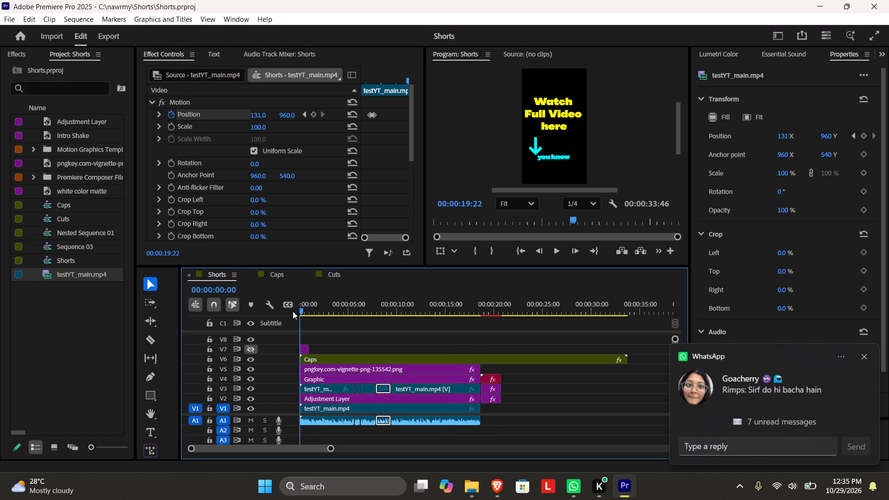
drag(293, 311, 298, 311)
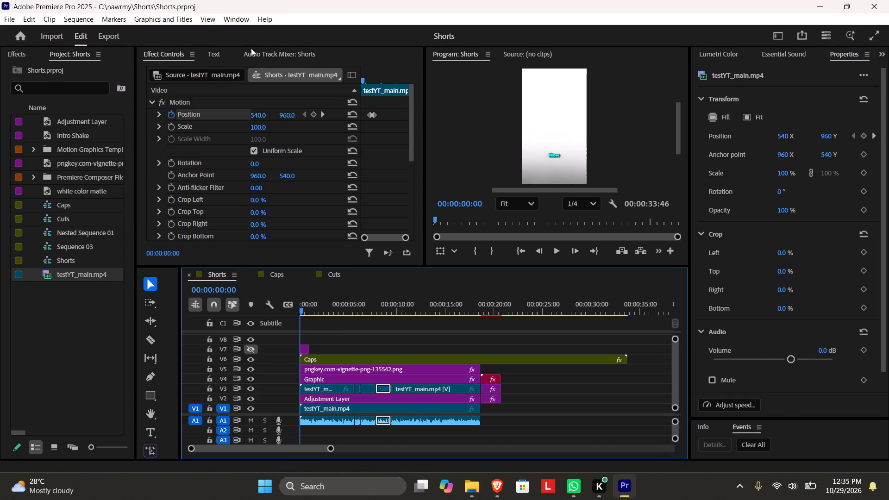
click(462, 351)
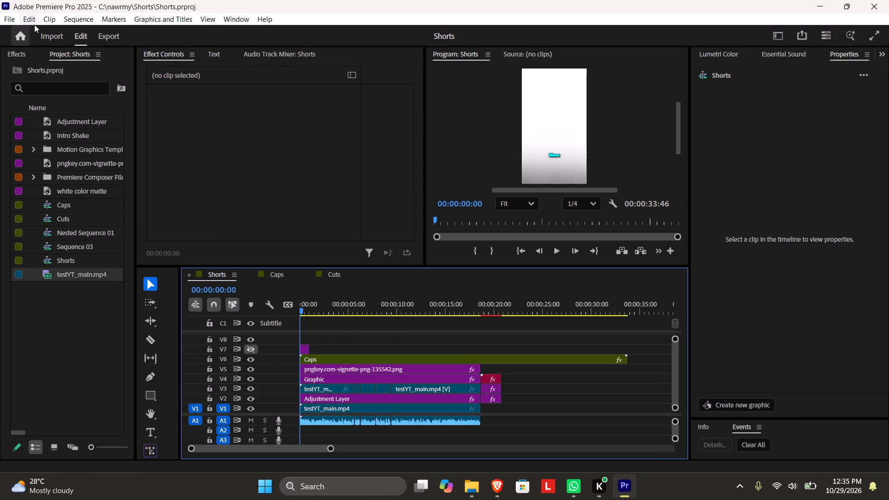
click(215, 54)
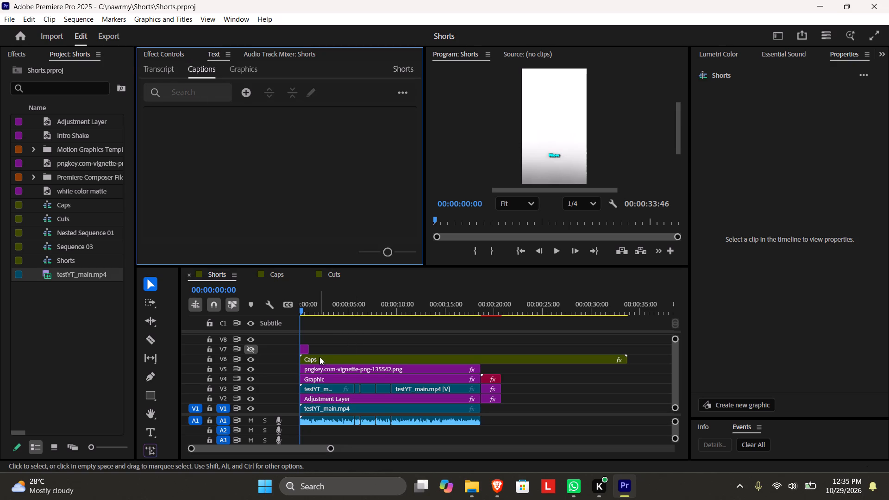
click(333, 341)
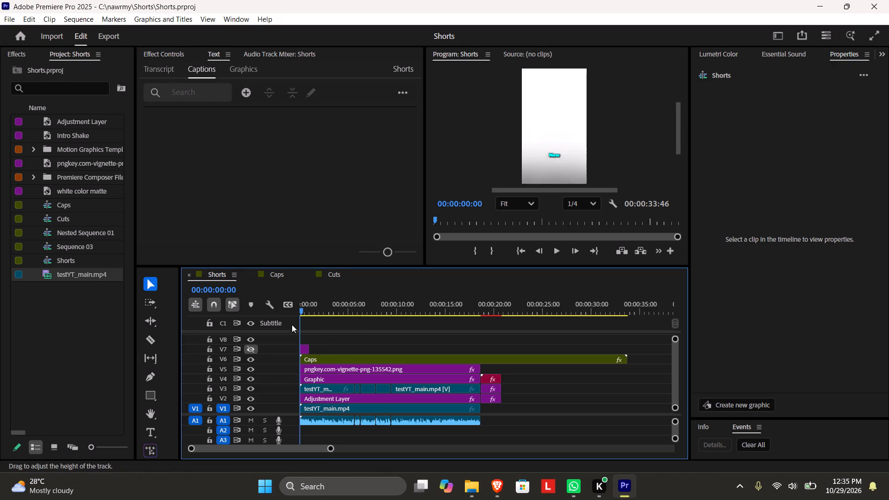
click(159, 69)
click(355, 89)
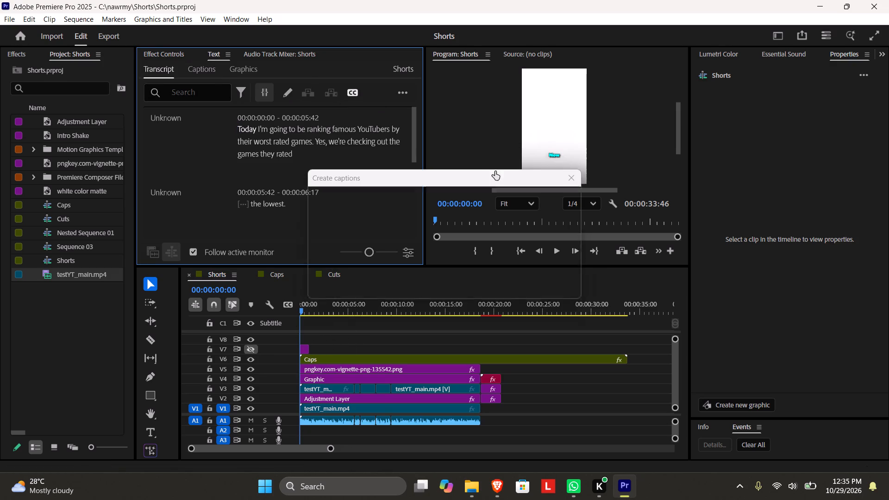
click(384, 252)
drag(393, 181, 330, 71)
drag(389, 282, 208, 292)
click(270, 415)
click(472, 441)
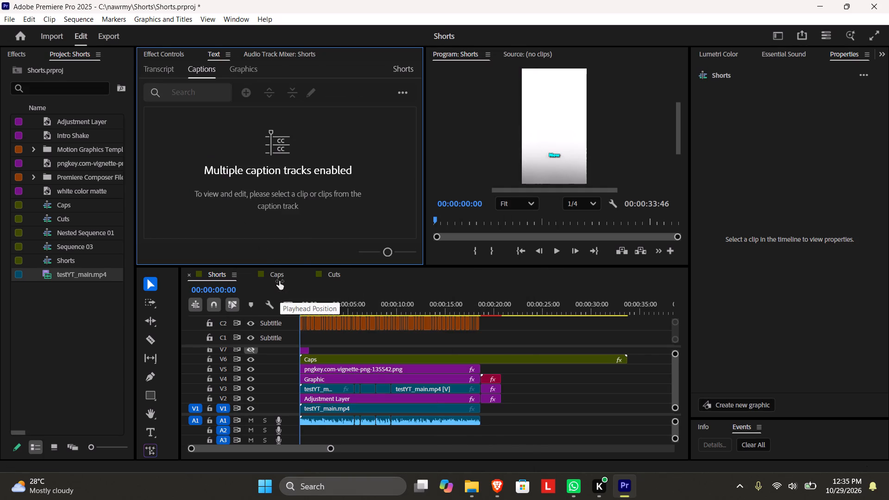
Delete the empty Subtitle caption track C1, keeping the track that holds the captions.
click(280, 340)
right_click(281, 339)
click(317, 378)
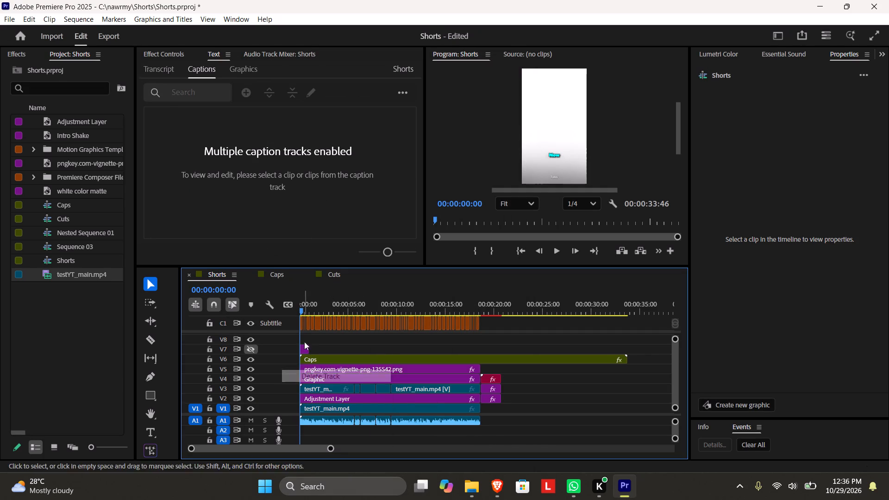
Delete the first five captions, from "Today" through "ranking", in the Shorts sequence.
key(space)
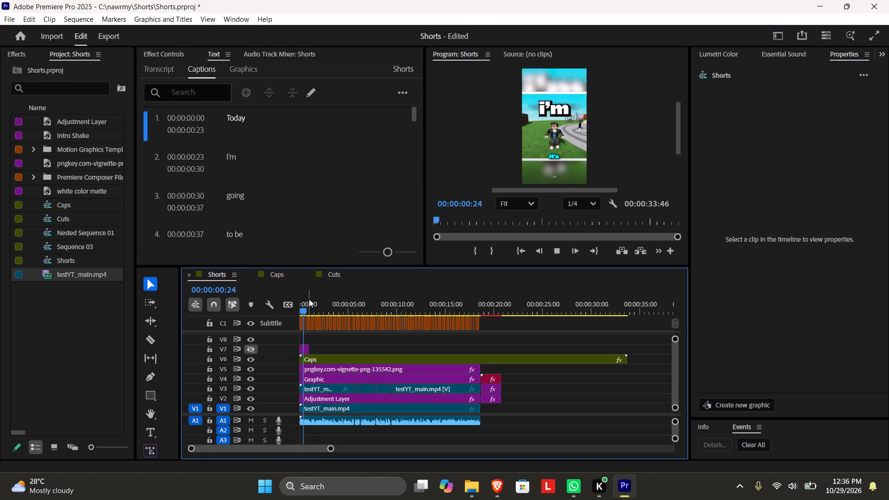
key(space)
scroll(273, 200, up, 20)
scroll(273, 200, up, 2)
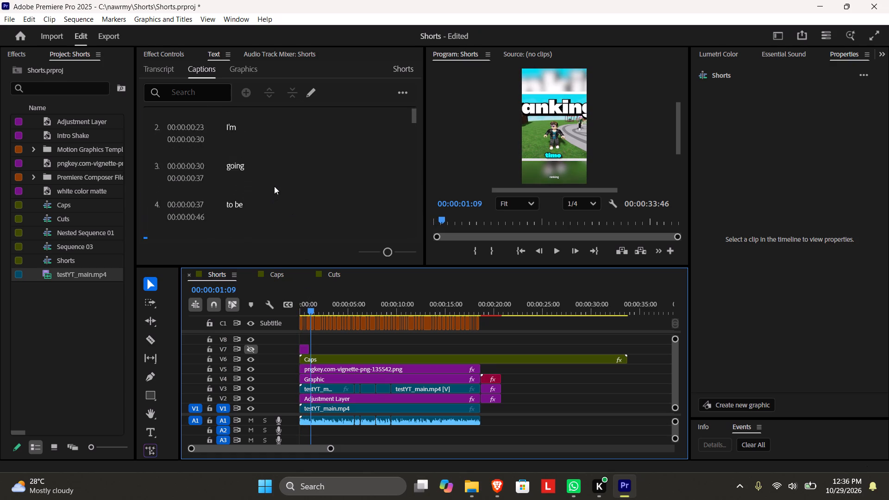
scroll(274, 186, up, 9)
click(248, 117)
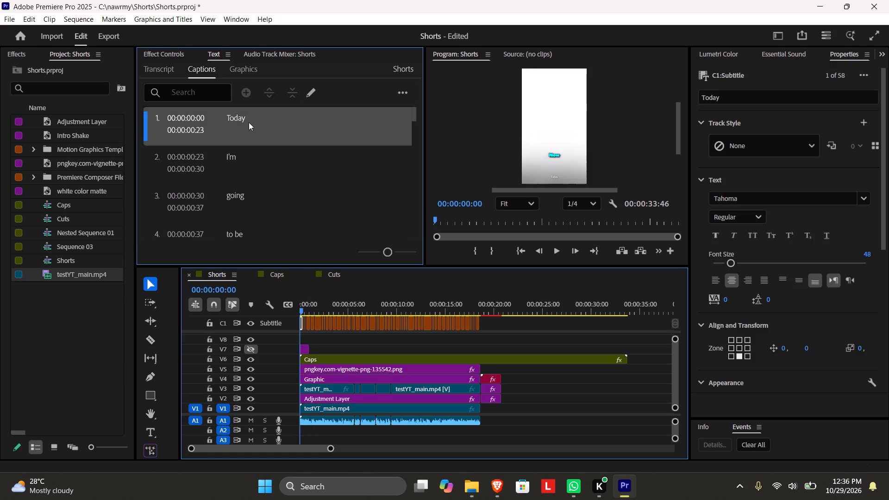
ctrl+click(264, 170)
ctrl+click(260, 190)
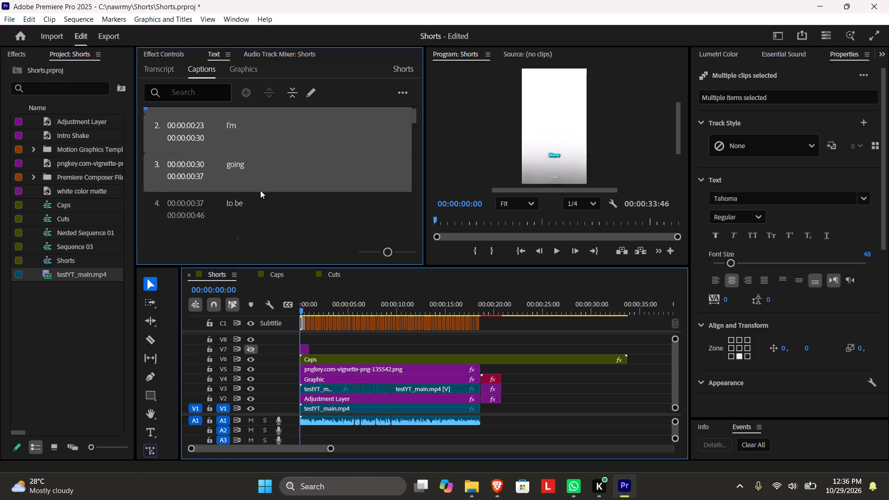
scroll(260, 203, down, 2)
ctrl+click(260, 195)
ctrl+click(252, 193)
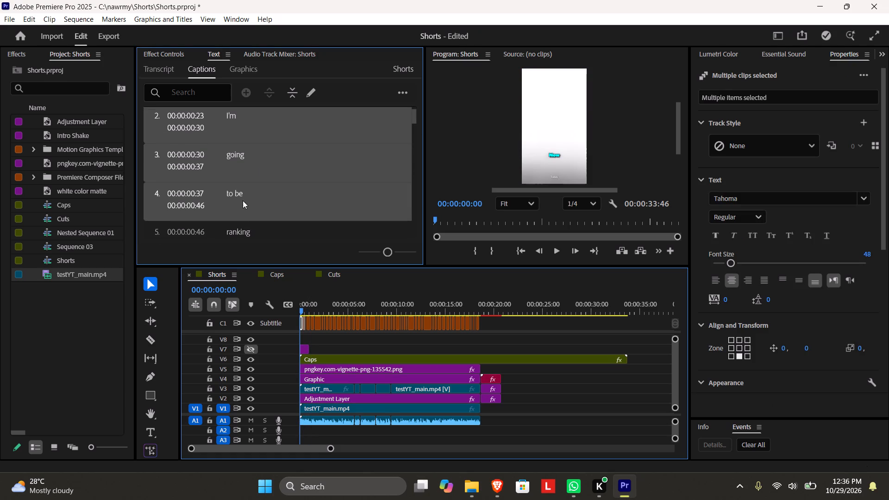
ctrl+click(256, 206)
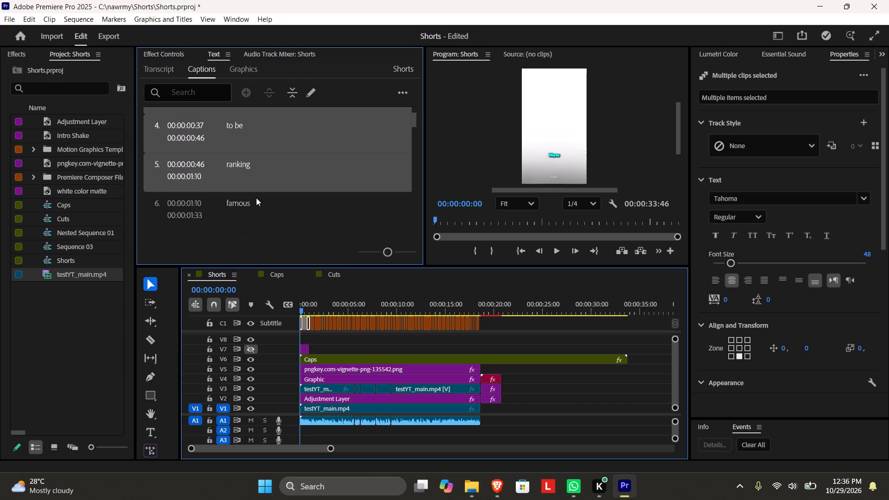
key(Delete)
Play the sequence on to the subscriber line and change the "K" caption at 00:00:12:32 to "10K".
key(space)
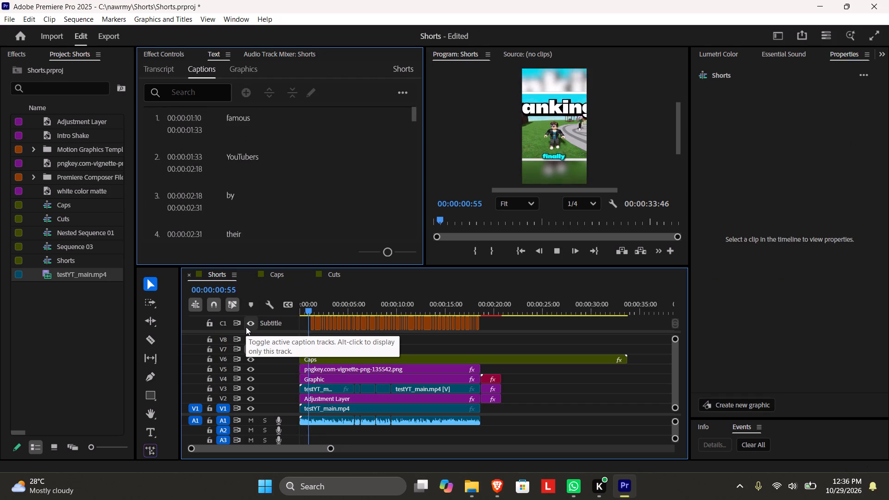
key(space)
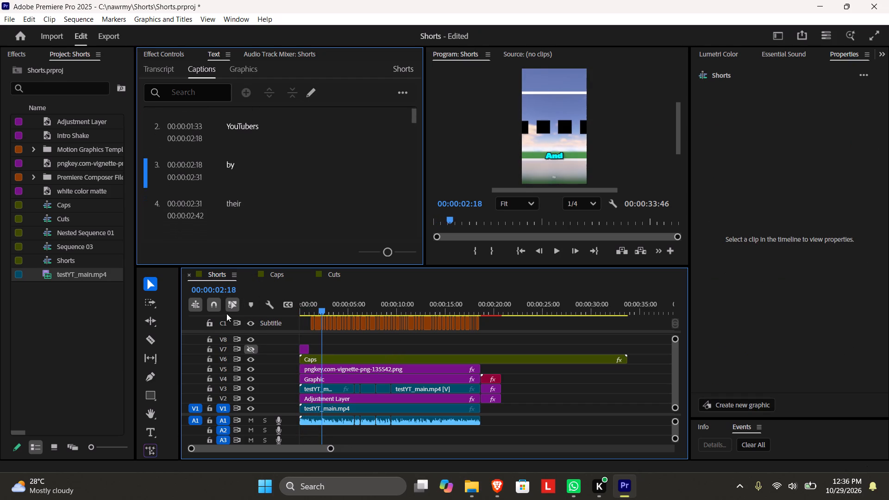
key(space)
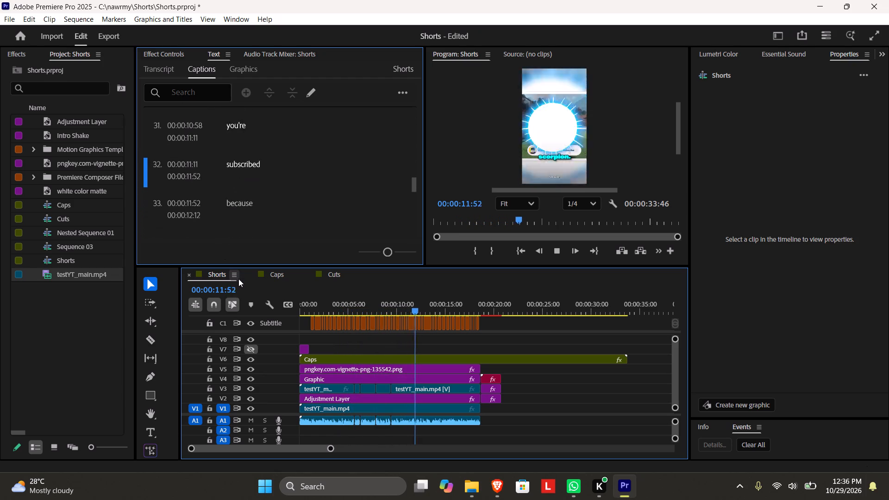
key(space)
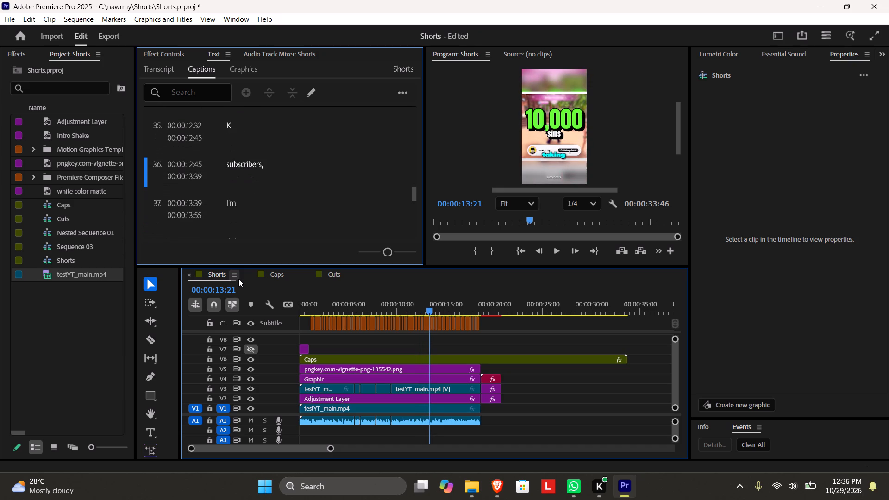
scroll(291, 131, up, 6)
double_click(250, 151)
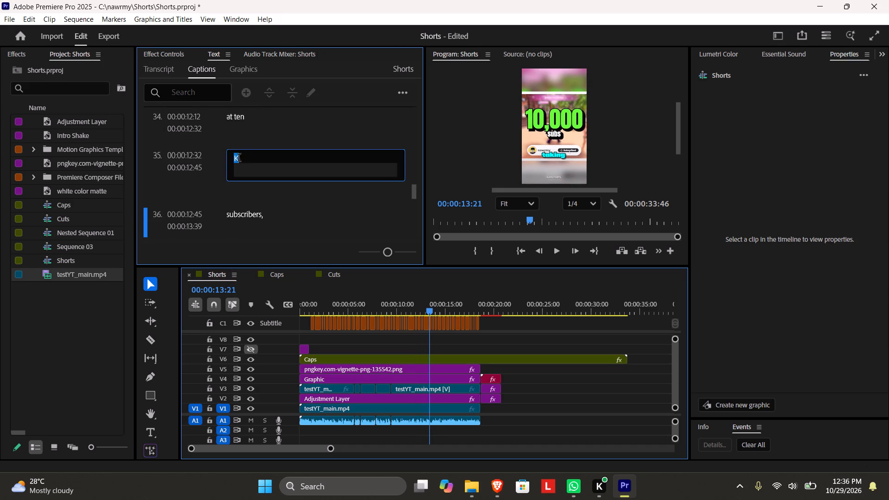
click(235, 166)
text(10)
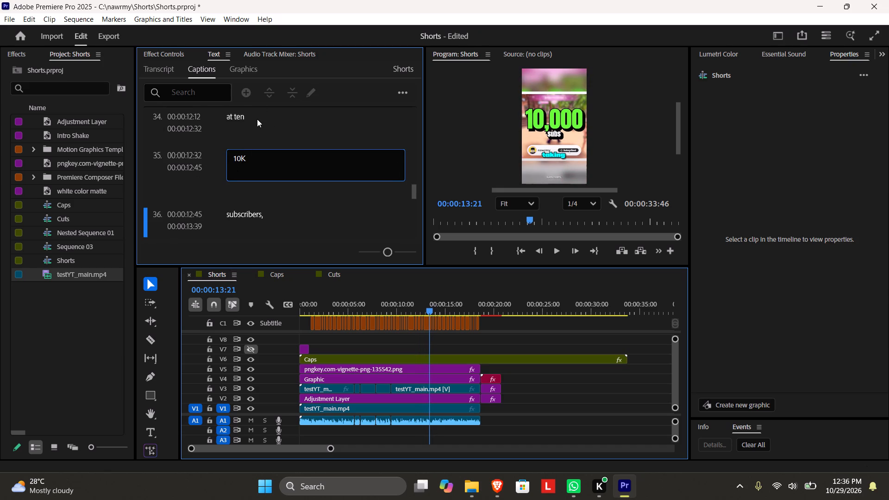
Shorten the "at ten" caption at 00:00:12:12 to "at".
double_click(256, 125)
click(265, 123)
key(BackSpace)
key(BackSpace)
key(BackSpace)
key(BackSpace)
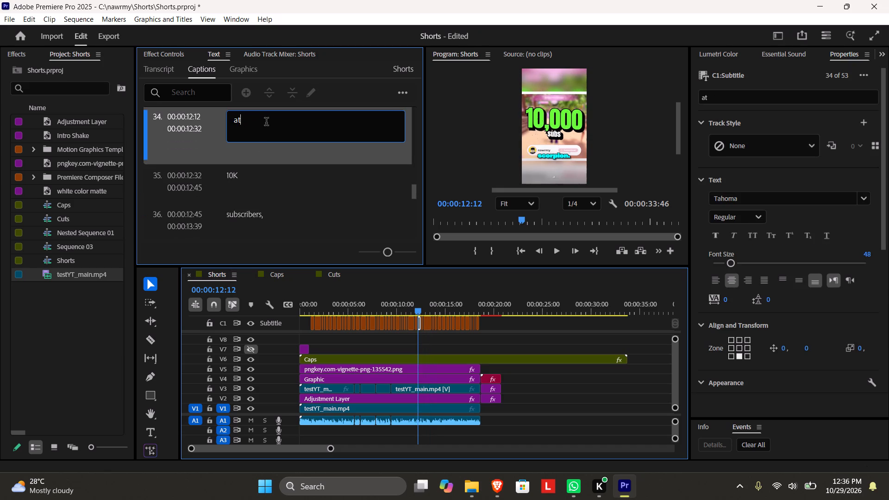
click(420, 351)
Trim the end of the "at" caption back to 00:00:12:19 and extend the start of the "10K" caption to meet it.
click(418, 304)
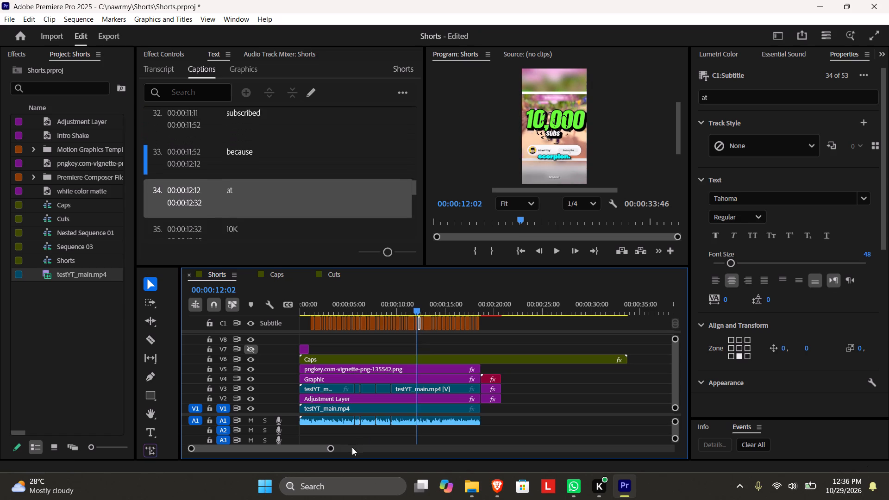
drag(331, 446, 290, 442)
scroll(400, 410, down, 6)
key(space)
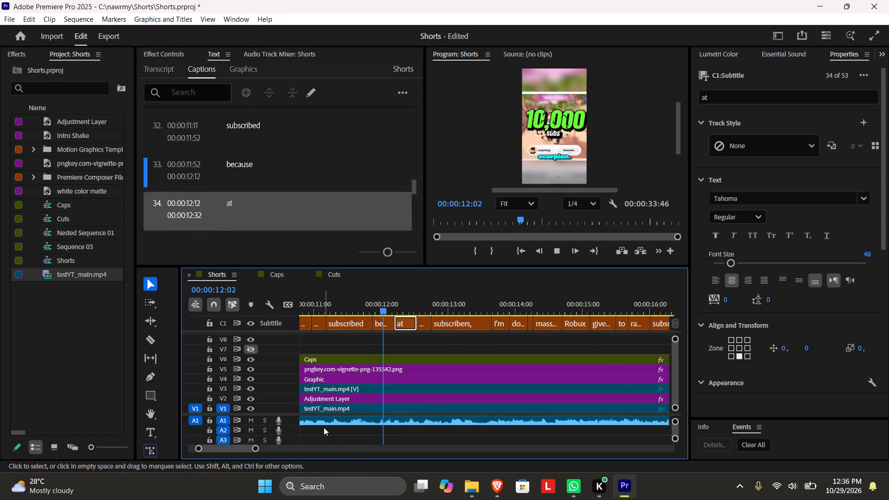
key(space)
drag(255, 450, 237, 447)
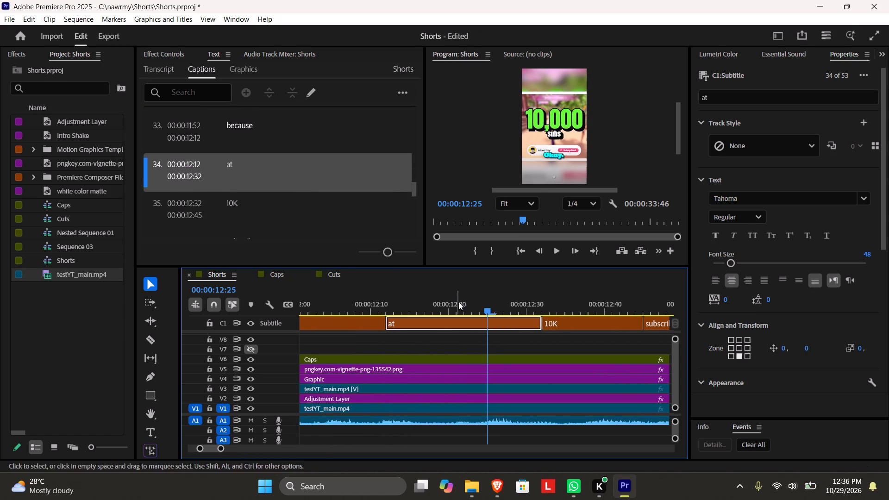
click(431, 298)
key(space)
key(space)
drag(471, 304, 441, 309)
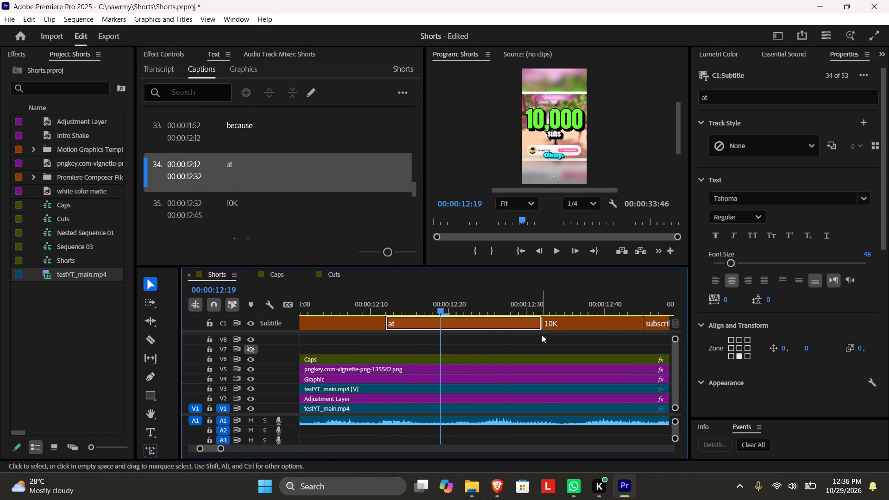
drag(540, 324, 441, 317)
drag(542, 325, 449, 318)
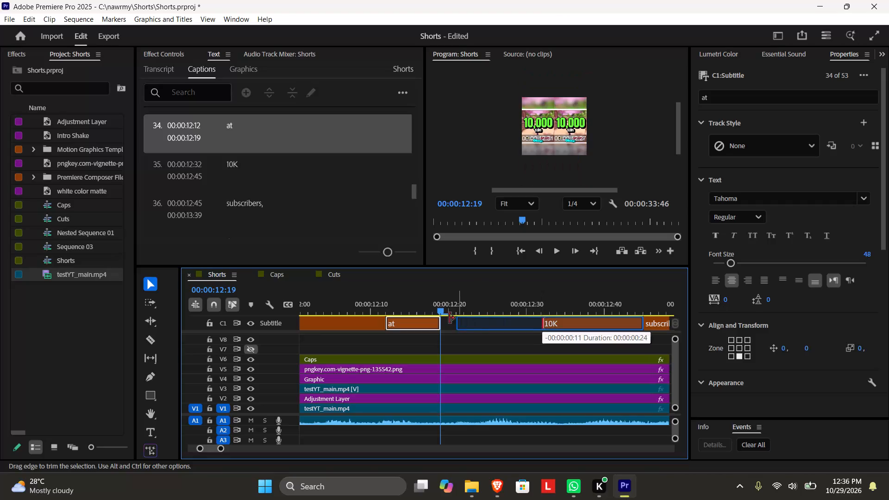
drag(449, 318, 438, 319)
Play the retimed captions through to the "Watch Full Video here" end card and save the project.
click(320, 303)
key(space)
key(space)
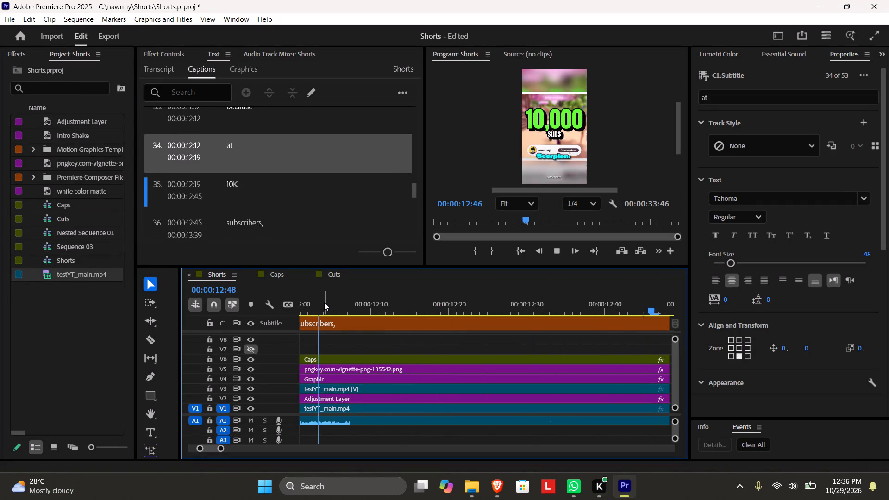
key(space)
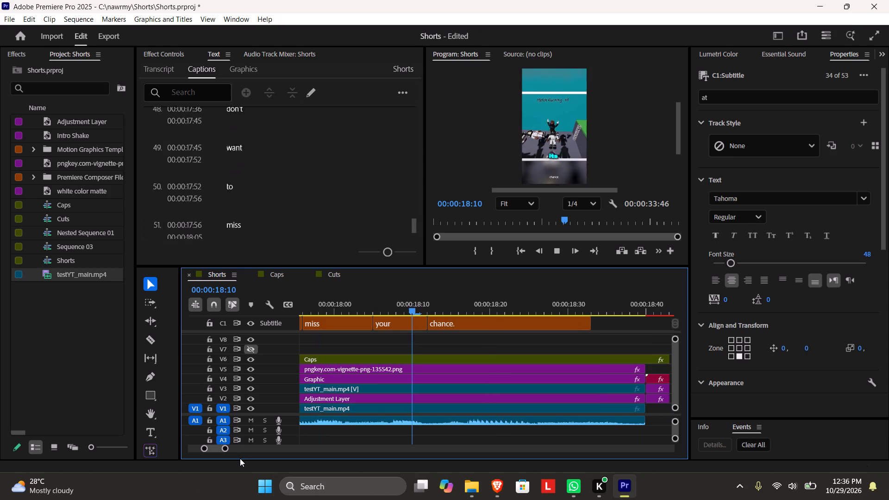
key(space)
key(ctrl+s)
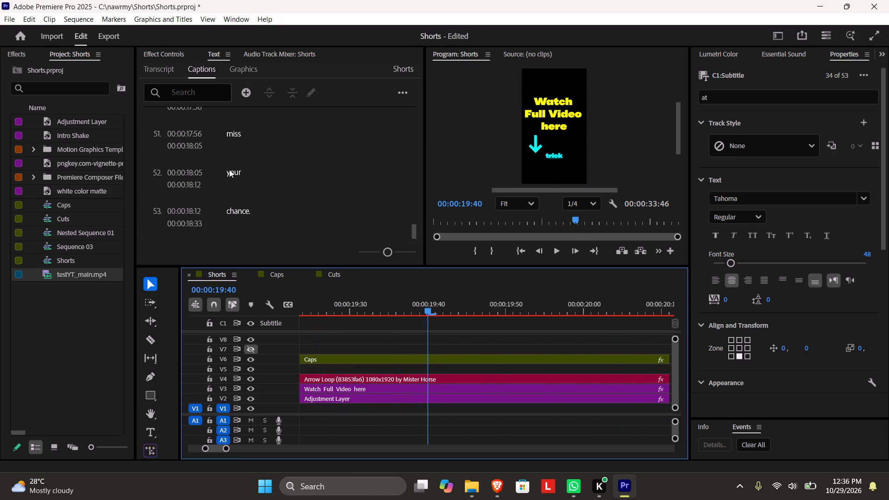
Merge the "want" caption at 00:00:17:45 with the "to" caption that follows it.
scroll(243, 190, up, 4)
scroll(244, 196, down, 3)
scroll(244, 200, up, 17)
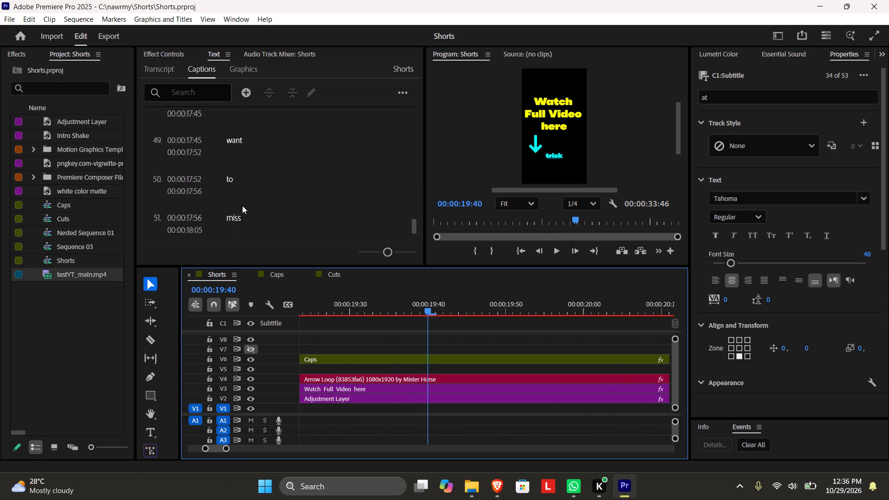
scroll(240, 213, down, 10)
scroll(238, 219, up, 5)
click(256, 124)
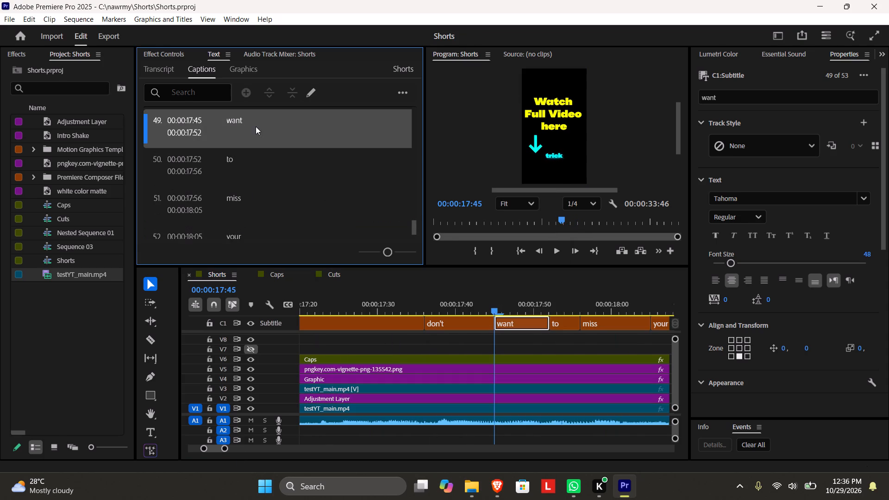
scroll(236, 181, down, 6)
scroll(235, 201, up, 5)
ctrl+click(242, 151)
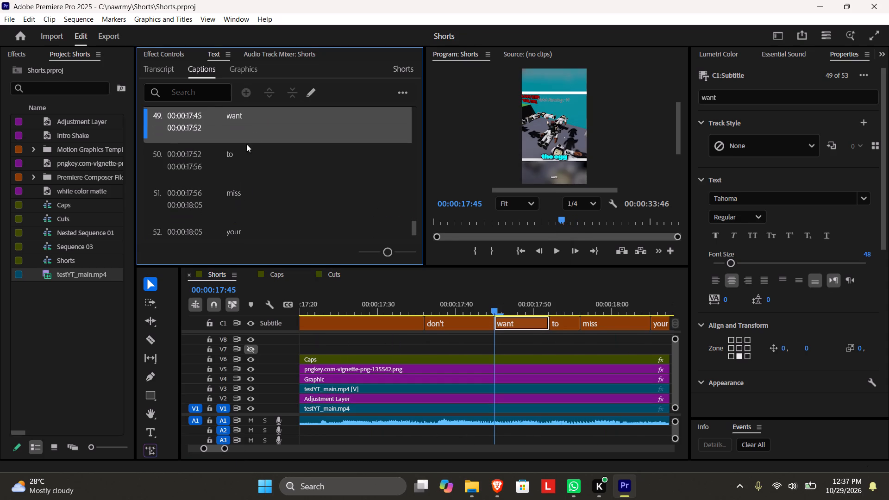
ctrl+click(228, 155)
drag(291, 89, 296, 88)
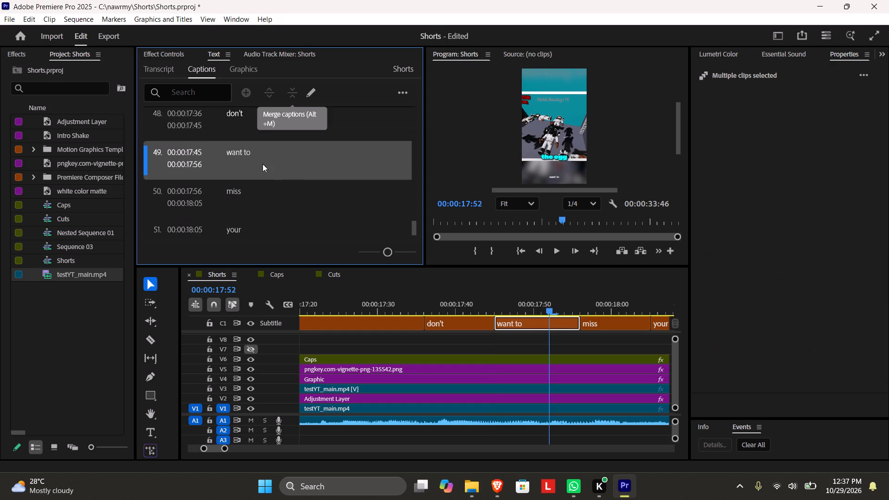
Change the text of the merged "want to" caption to "wanna".
click(263, 162)
drag(264, 162, 272, 162)
double_click(280, 171)
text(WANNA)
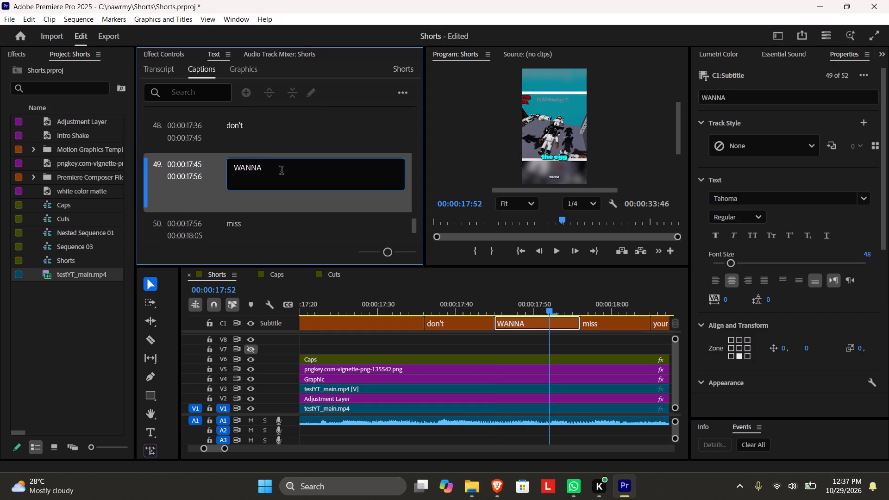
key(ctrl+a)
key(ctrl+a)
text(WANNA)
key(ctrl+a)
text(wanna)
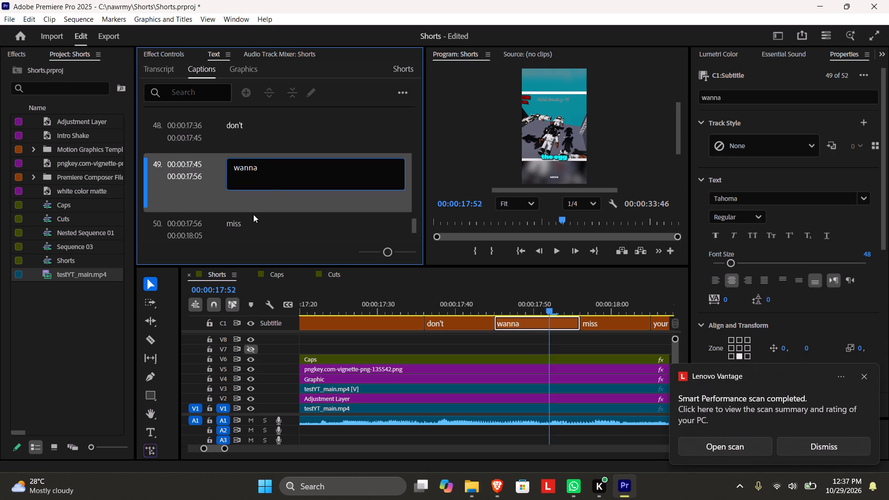
Play the sequence from the last captions into the "Watch Full Video here" end card and save the project.
click(250, 242)
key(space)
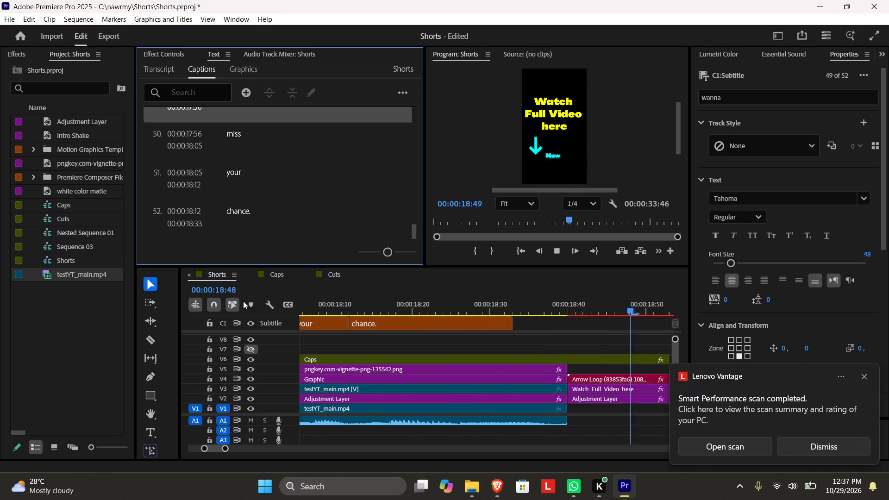
key(ctrl+s)
Select all captions on the Subtitle track and apply the first saved "Ag" style, in BBH Hegarty, from My Styles.
drag(224, 450, 261, 446)
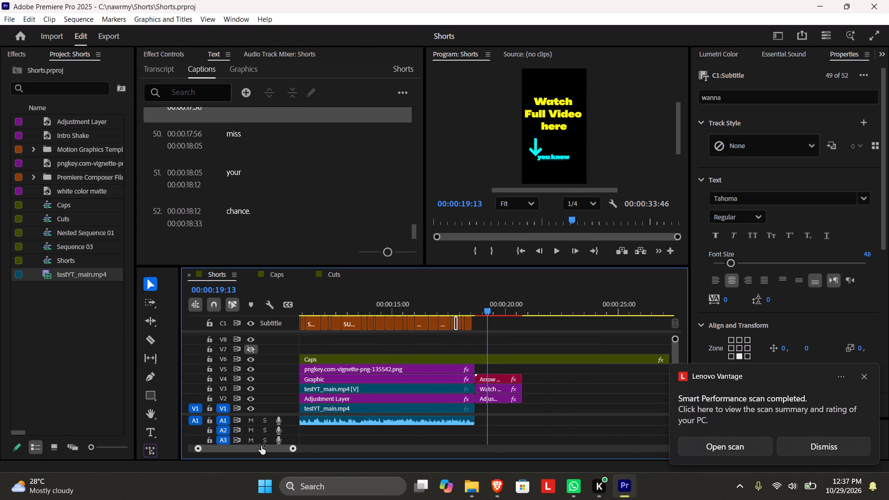
drag(261, 446, 293, 438)
scroll(475, 401, down, 2)
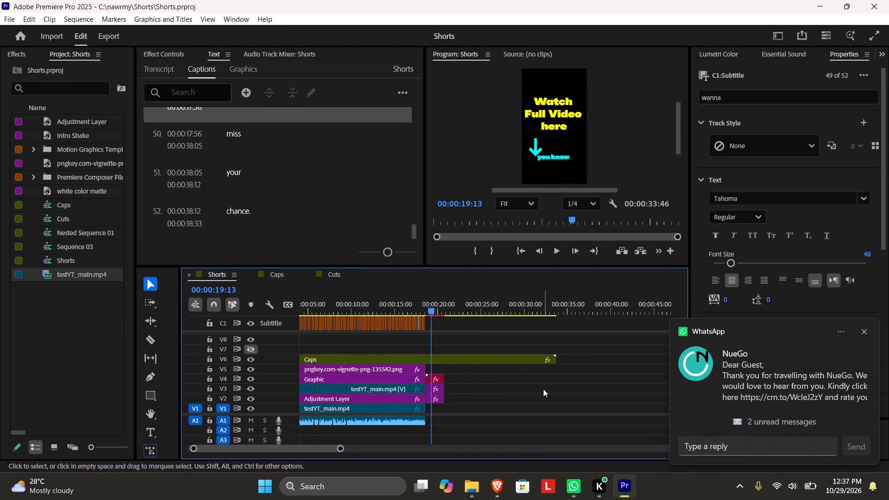
click(543, 389)
drag(455, 322, 101, 319)
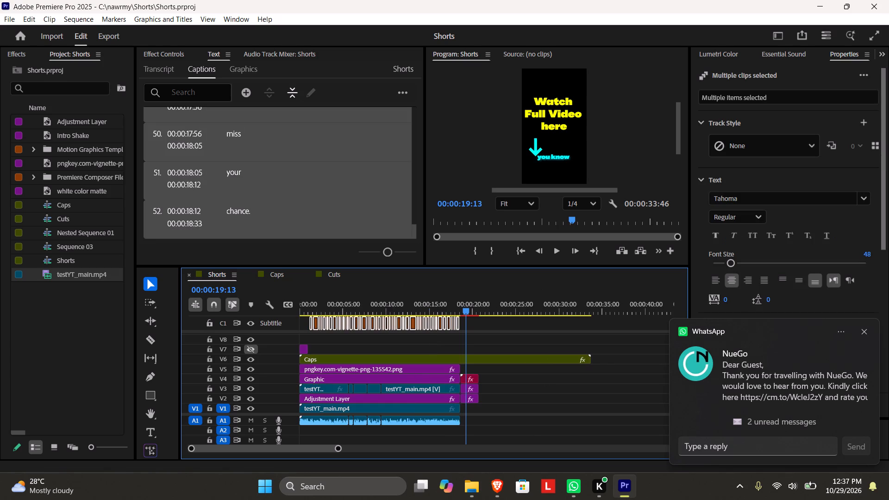
click(879, 147)
click(875, 144)
click(729, 185)
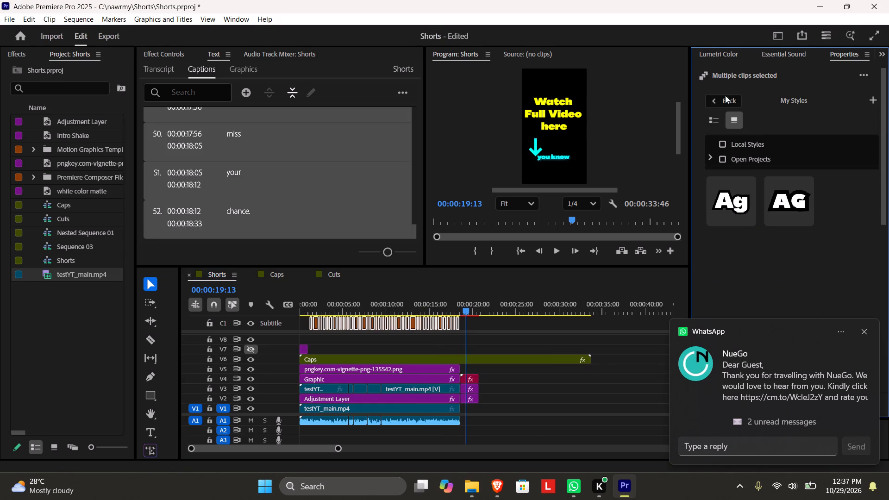
drag(746, 376, 888, 399)
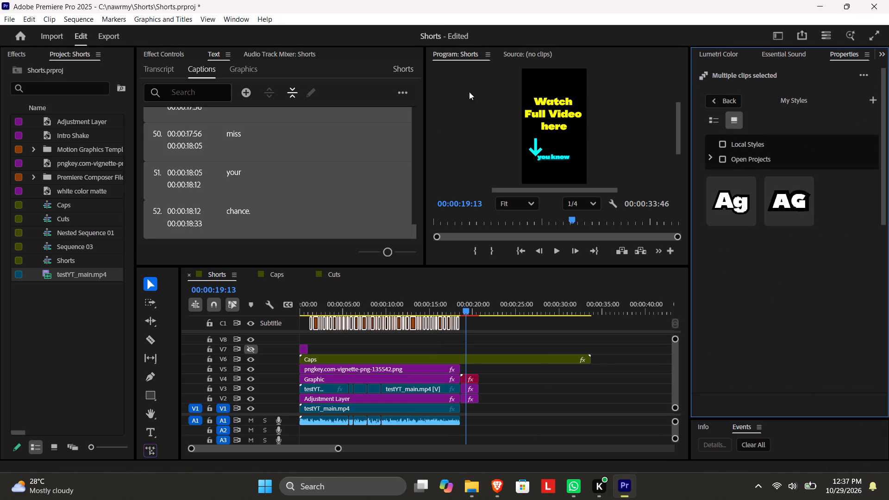
click(720, 100)
Set the font size of all selected captions to 100.
click(869, 254)
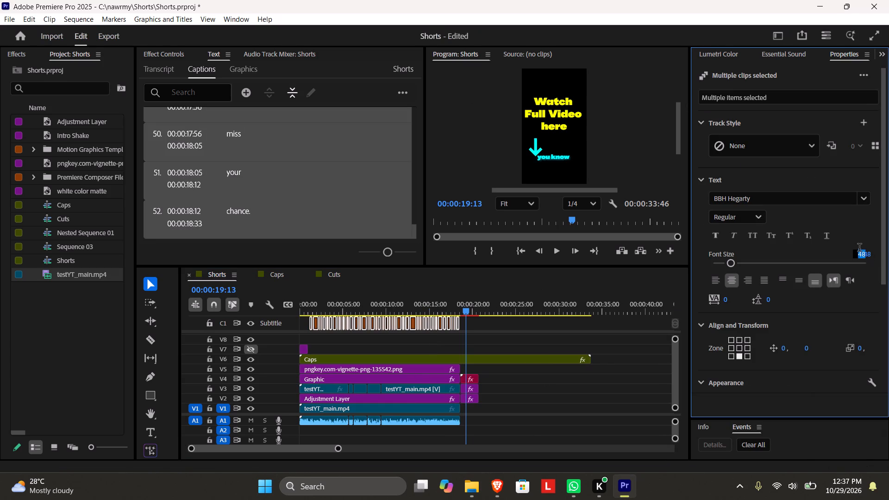
key(End)
key(Insert)
key(Insert)
key(BackSpace)
key(BackSpace)
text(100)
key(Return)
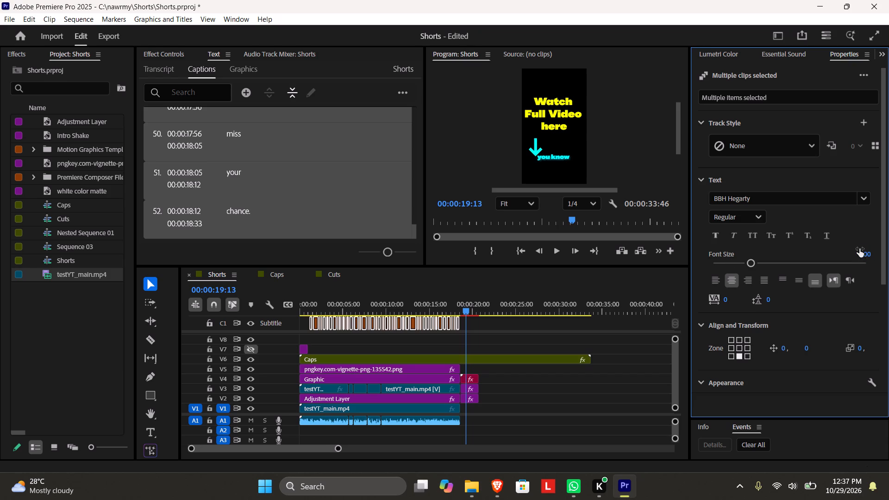
click(601, 381)
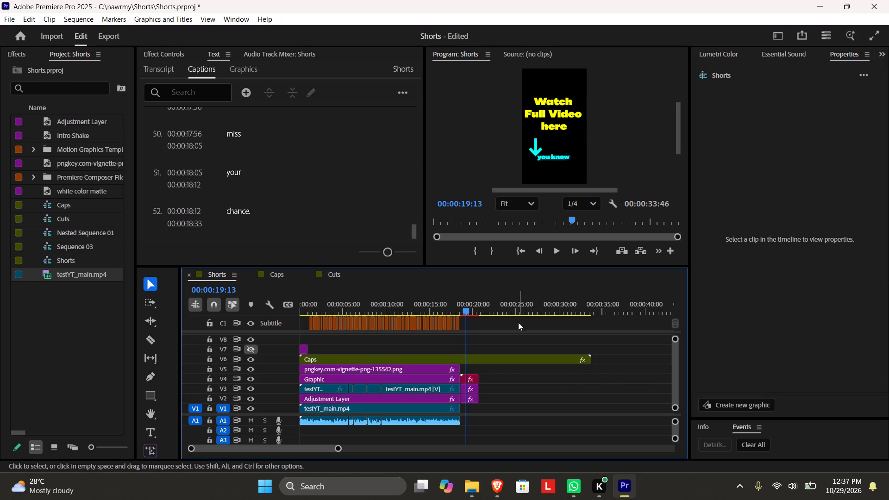
Select every caption on the Subtitle track, preview the style around 00:00:15:12, and upgrade the captions to graphics.
drag(519, 321, 292, 312)
click(432, 299)
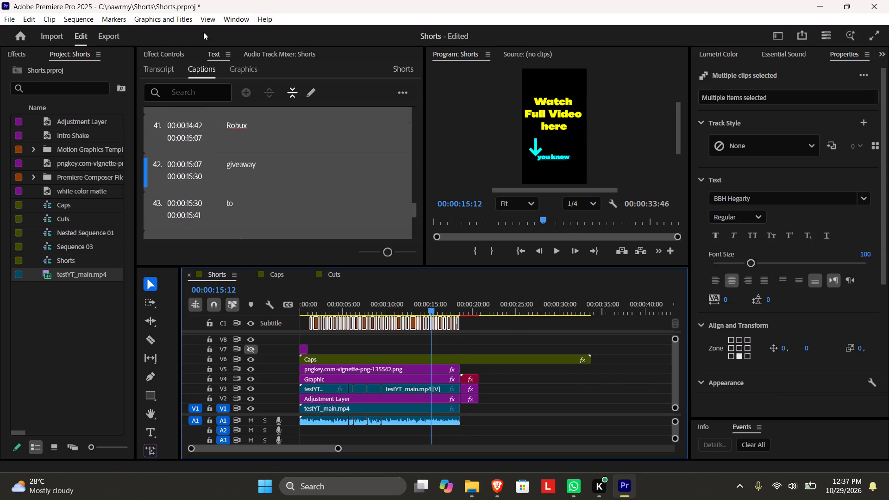
click(159, 16)
click(197, 170)
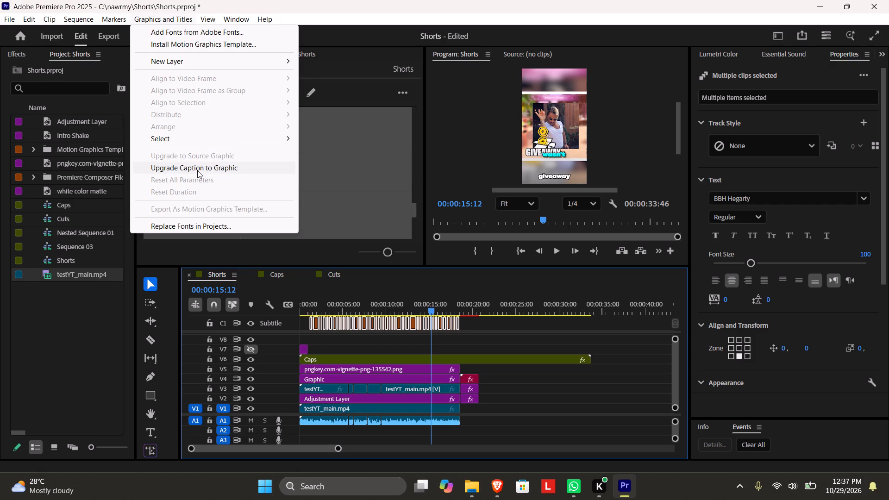
Cut the caption graphics from V8 in Shorts and paste them at the start of the Caps sequence.
drag(485, 339, 279, 335)
key(ctrl+x)
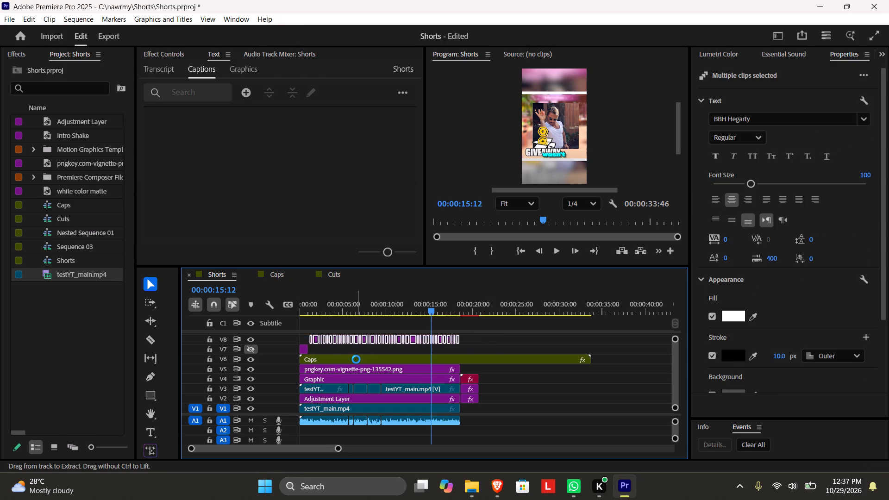
double_click(319, 356)
drag(326, 303, 292, 305)
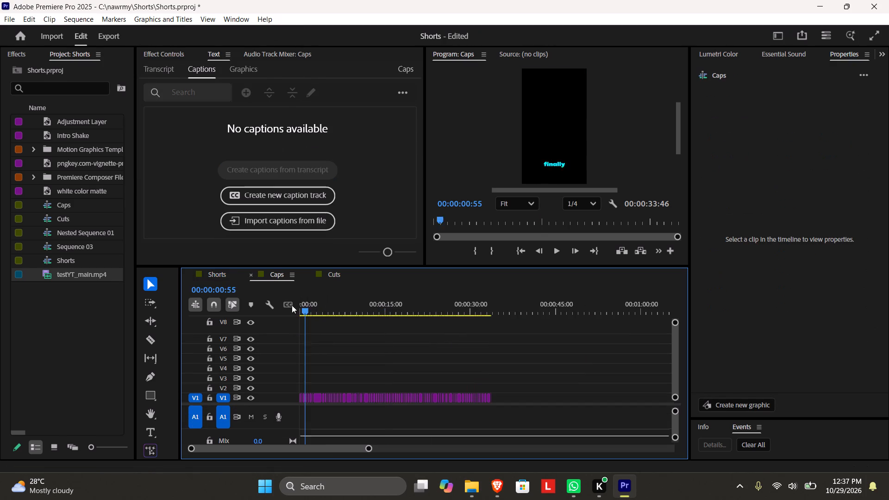
drag(292, 305, 275, 306)
drag(368, 447, 350, 447)
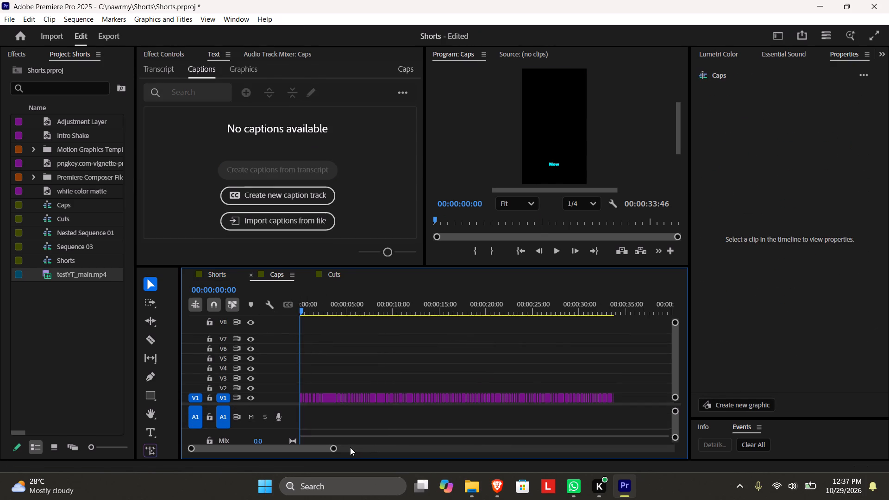
key(ctrl+v)
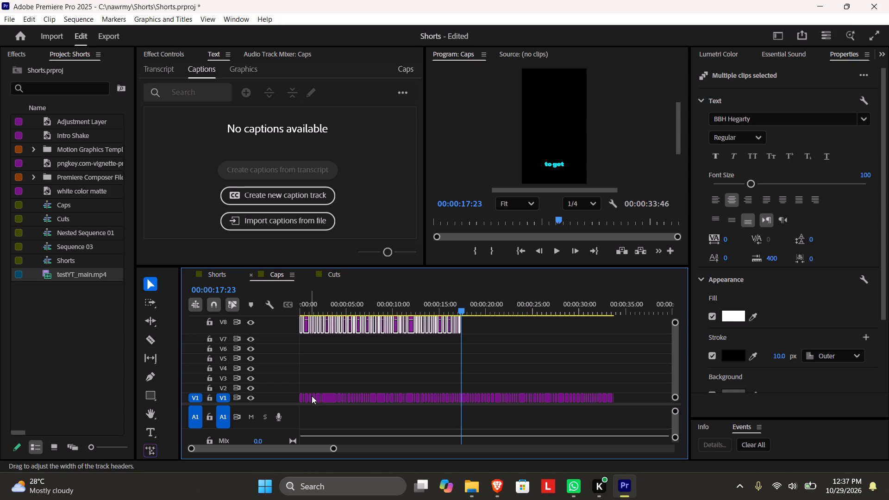
Copy the Vector Motion effect from the "we got brown" graphic on V1 to all the caption graphics on V8.
click(330, 397)
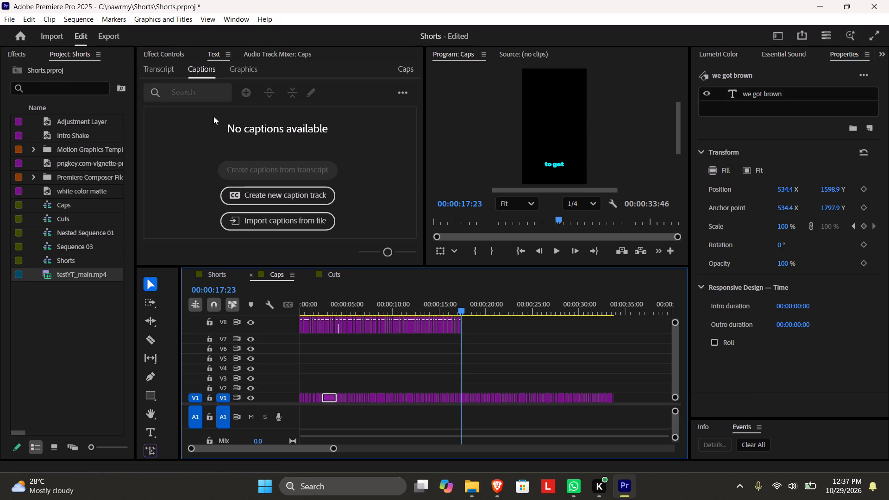
click(161, 55)
click(193, 103)
key(ctrl+c)
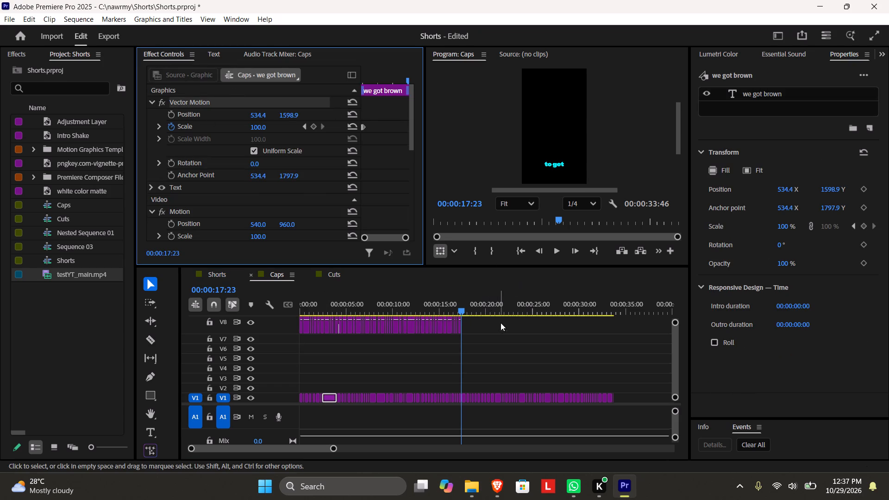
drag(503, 326, 151, 323)
key(ctrl+v)
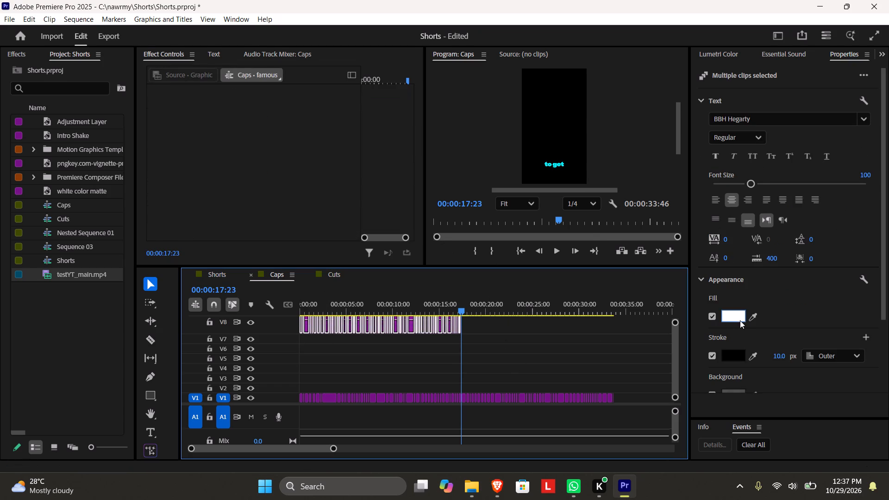
Set the text fill of the V8 caption graphics to bright cyan.
click(736, 320)
drag(465, 181, 479, 242)
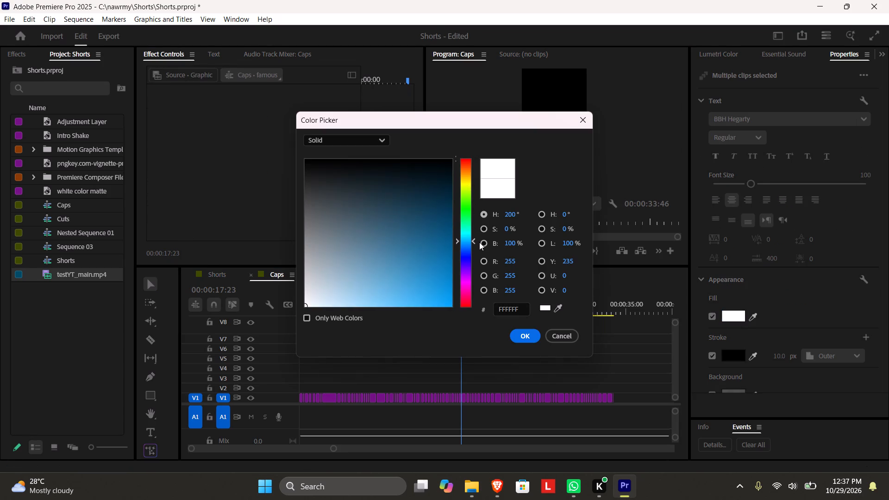
drag(479, 242, 480, 234)
drag(416, 269, 569, 404)
click(522, 337)
Delete all the old caption graphics on V1 in the Caps sequence.
drag(640, 393, 29, 427)
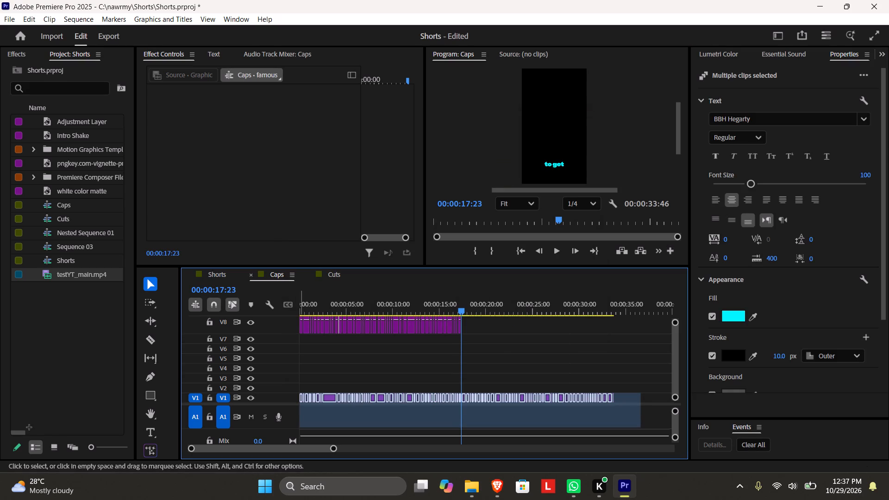
drag(29, 427, 33, 427)
key(Delete)
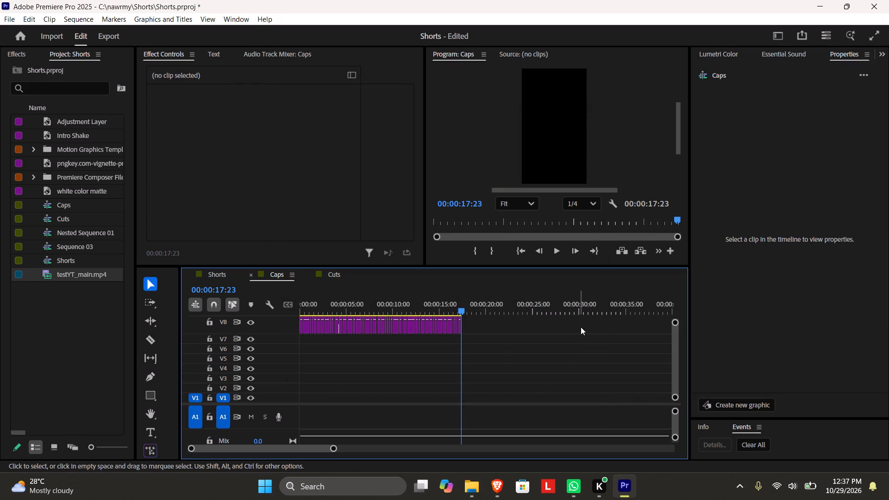
Move all the new caption graphics in the Caps sequence from V8 down to V1.
drag(581, 327, 70, 340)
drag(410, 328, 399, 423)
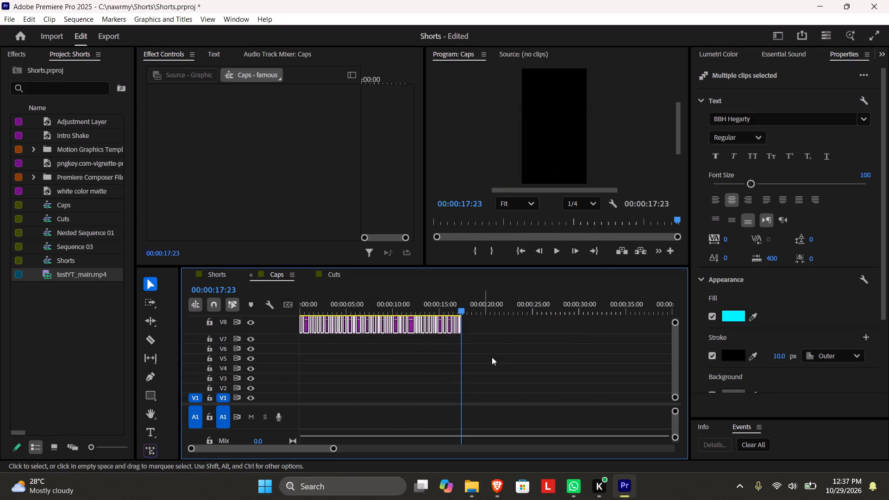
drag(411, 330, 404, 406)
click(406, 369)
Save the project and return to the Shorts sequence.
key(ctrl+s)
click(219, 272)
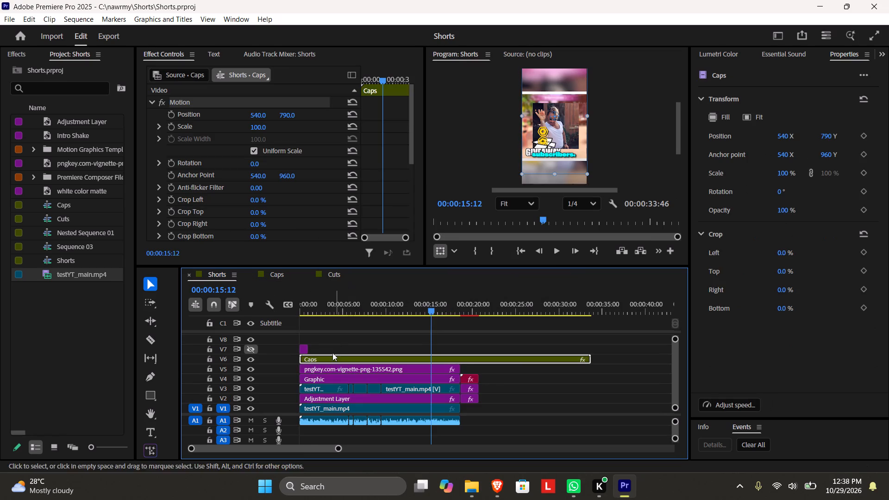
Play the opening of the Shorts sequence to check the caption timing against the voice-over.
drag(302, 302, 277, 303)
key(space)
drag(339, 449, 329, 450)
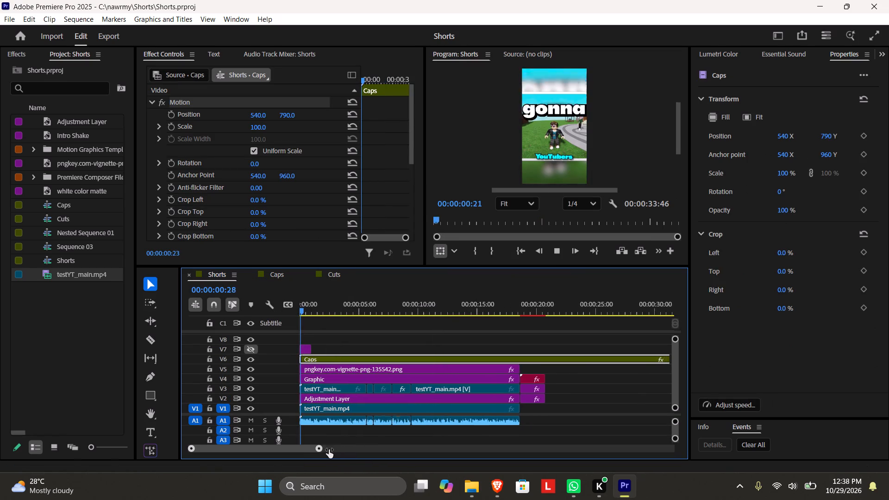
drag(329, 450, 328, 450)
key(space)
scroll(357, 410, down, 4)
drag(319, 450, 302, 449)
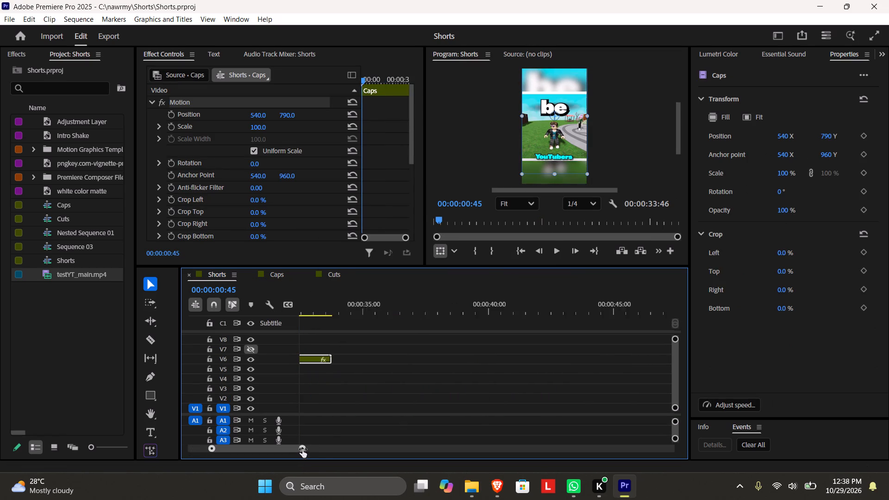
drag(302, 449, 326, 449)
key(space)
key(space)
key(space)
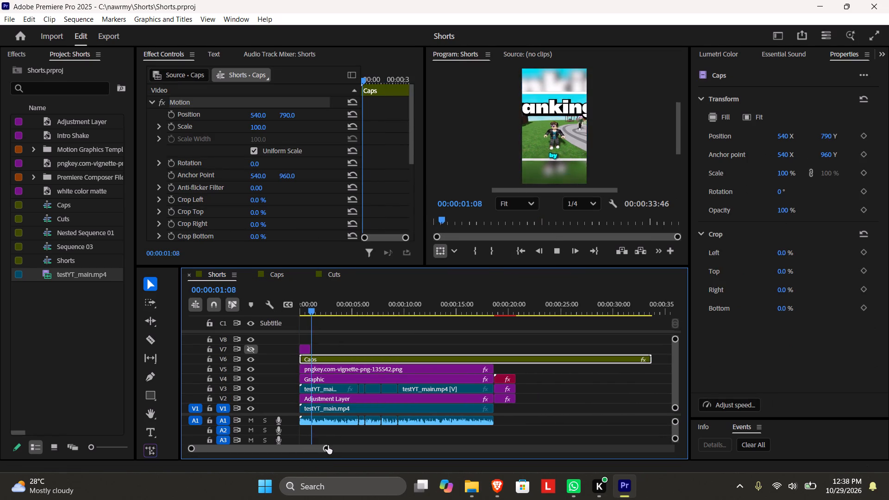
key(space)
Shift the Caps clip on V6 of the Shorts sequence so it starts at 00:00:01:06.
drag(327, 445, 280, 450)
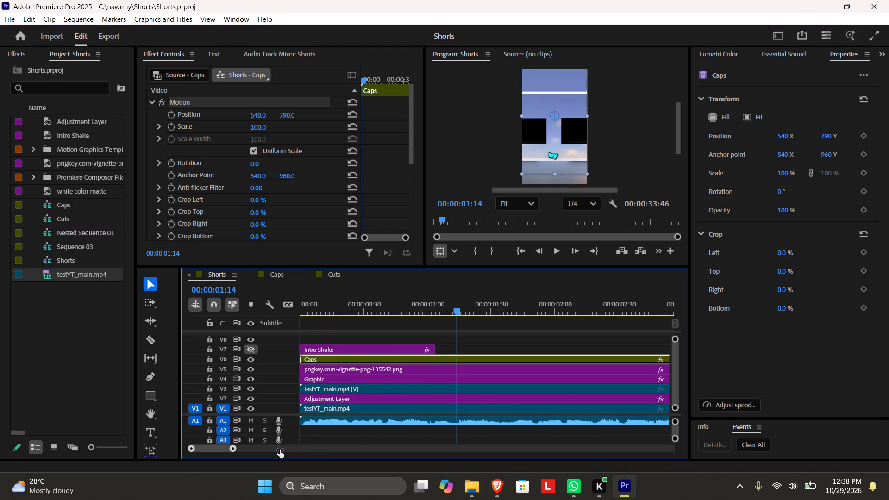
drag(280, 450, 280, 450)
click(427, 295)
key(space)
key(space)
click(439, 326)
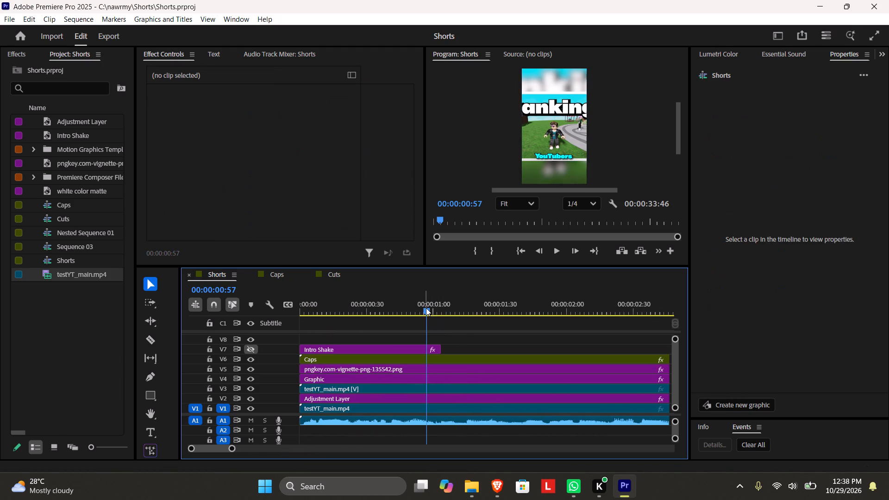
key(space)
key(space)
drag(450, 310, 442, 314)
key(space)
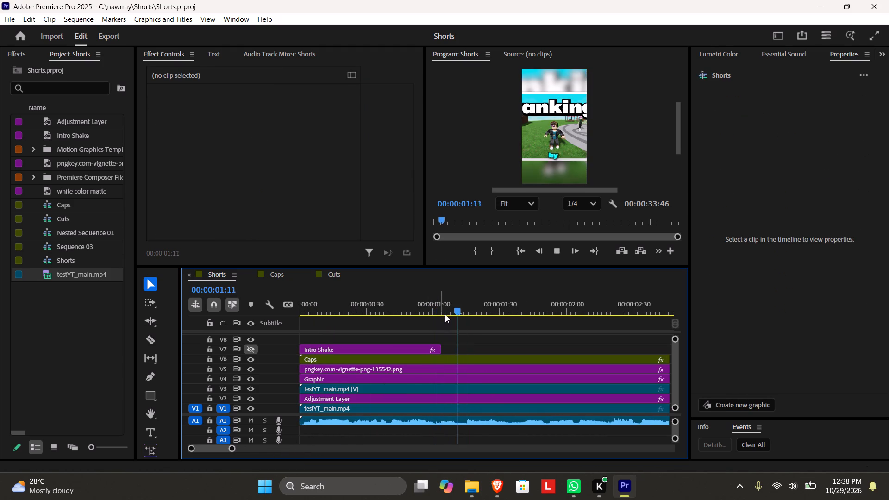
key(space)
drag(456, 314, 448, 317)
drag(357, 361, 483, 354)
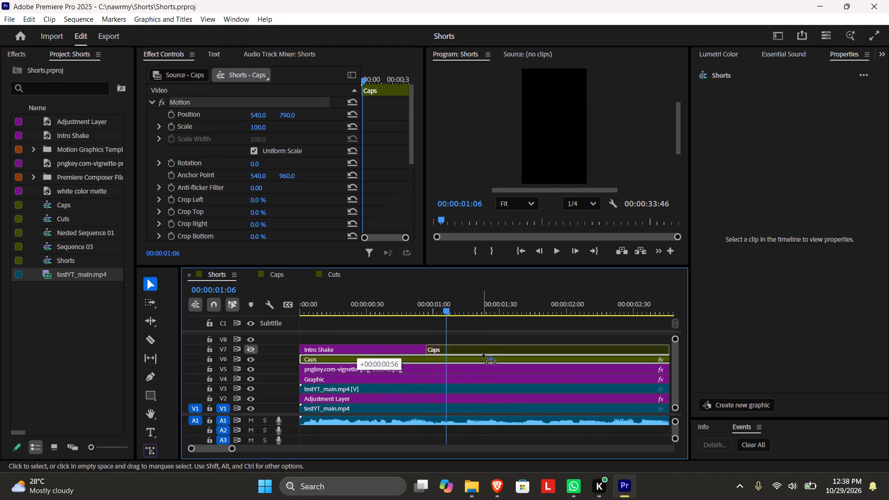
drag(483, 354, 504, 359)
Play and scrub the opening seconds to check the shifted captions' sync with the audio.
key(space)
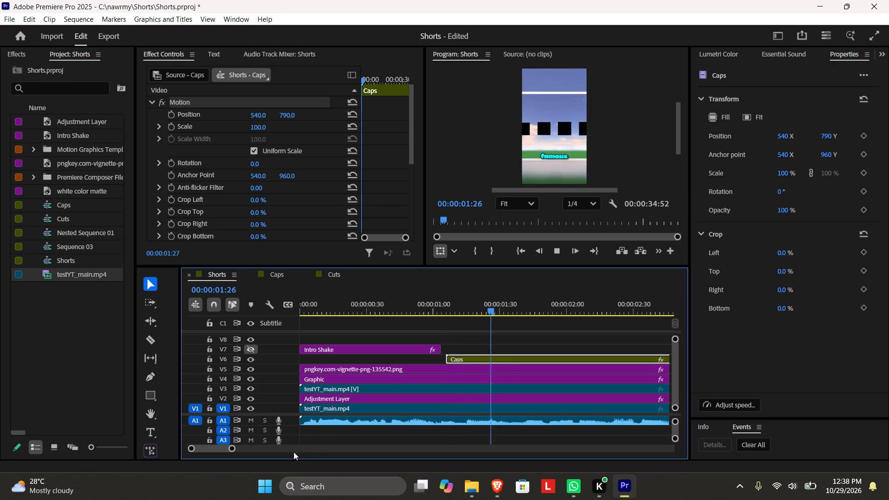
key(space)
click(432, 304)
key(space)
key(space)
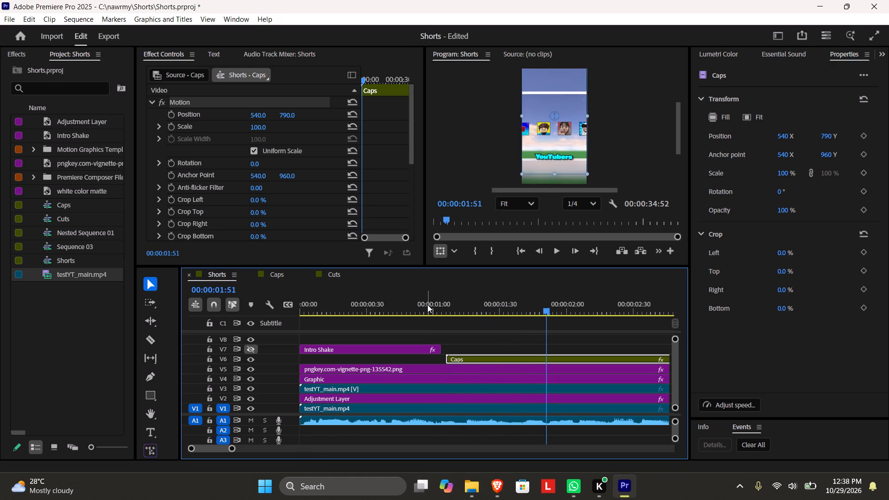
drag(427, 305, 449, 311)
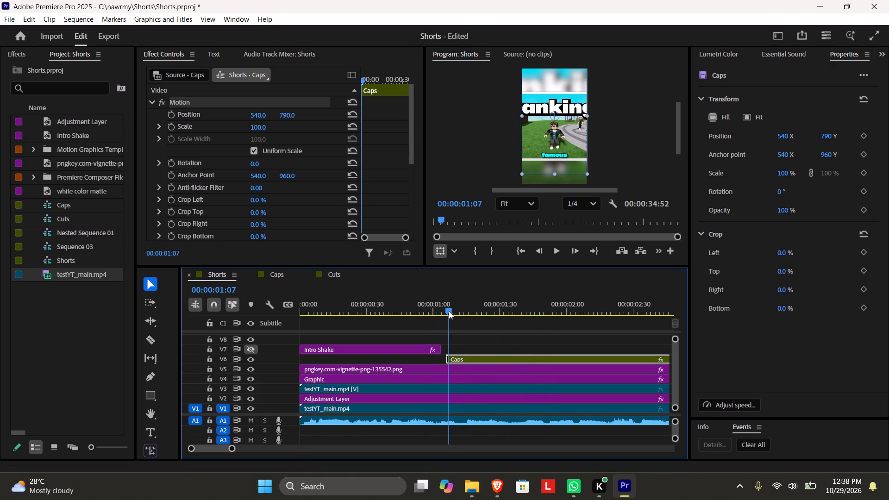
drag(449, 311, 459, 313)
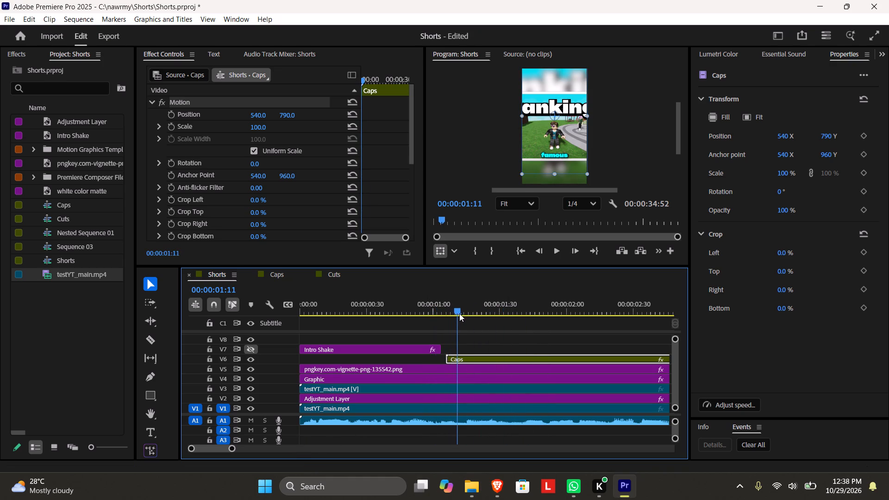
drag(459, 313, 363, 317)
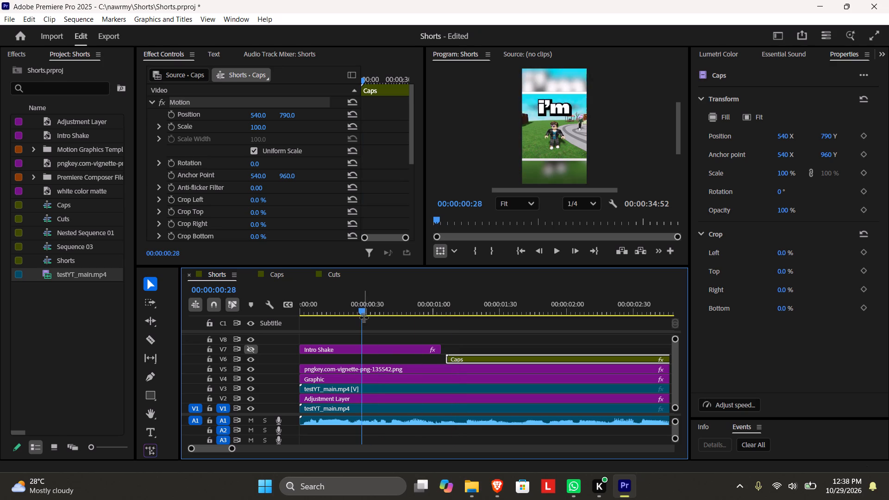
key(space)
key(space)
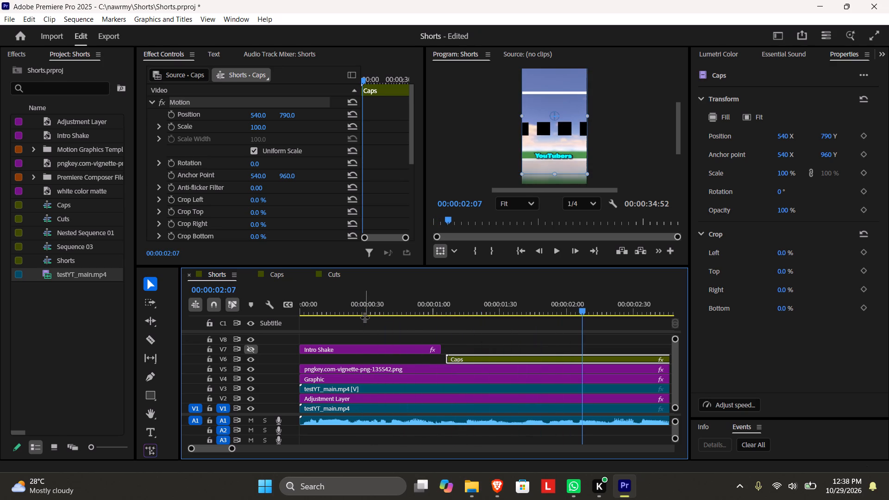
Save the project.
key(ctrl+s)
Trim the end of the Caps clip on V6 back to 00:00:18:39, level with the vignette clip's end, and save the project.
key(space)
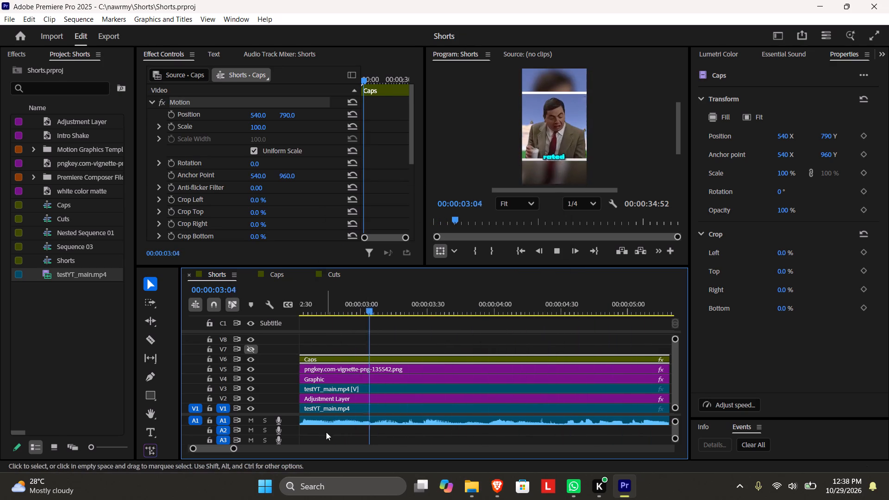
key(space)
drag(236, 448, 268, 452)
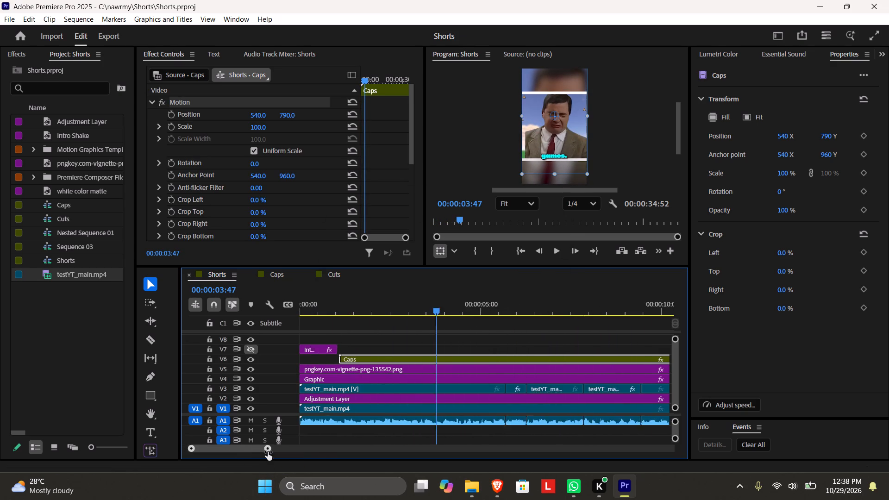
drag(268, 452, 318, 450)
key(space)
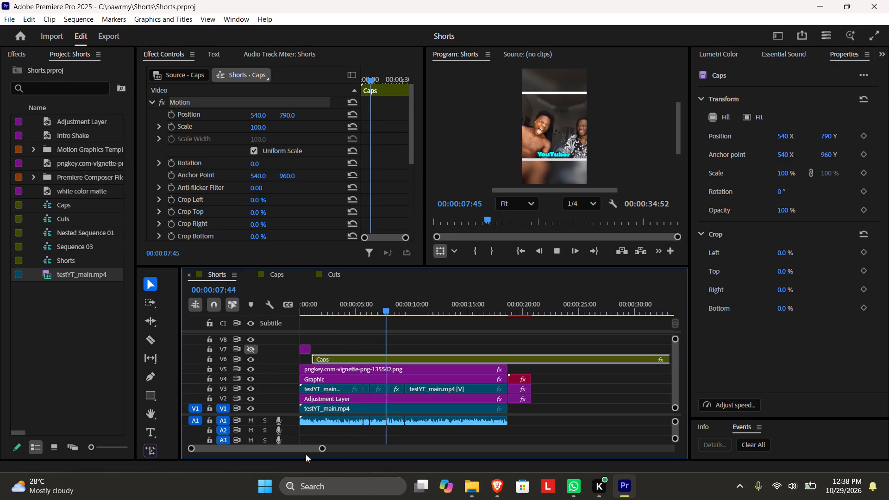
drag(325, 450, 364, 445)
click(507, 397)
drag(536, 357, 441, 353)
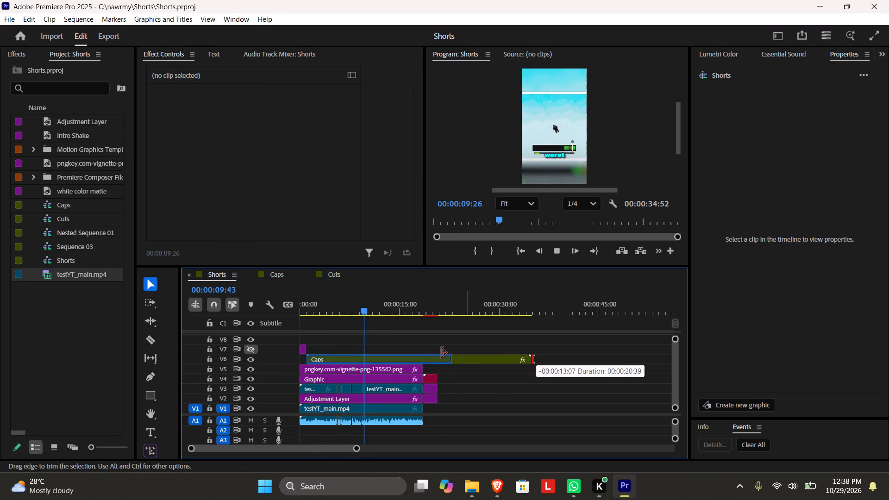
drag(441, 353, 429, 351)
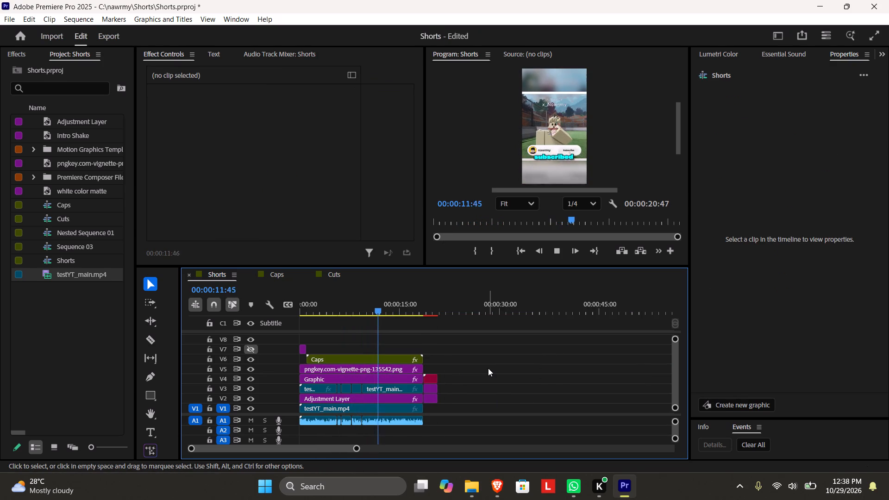
key(space)
key(ctrl+s)
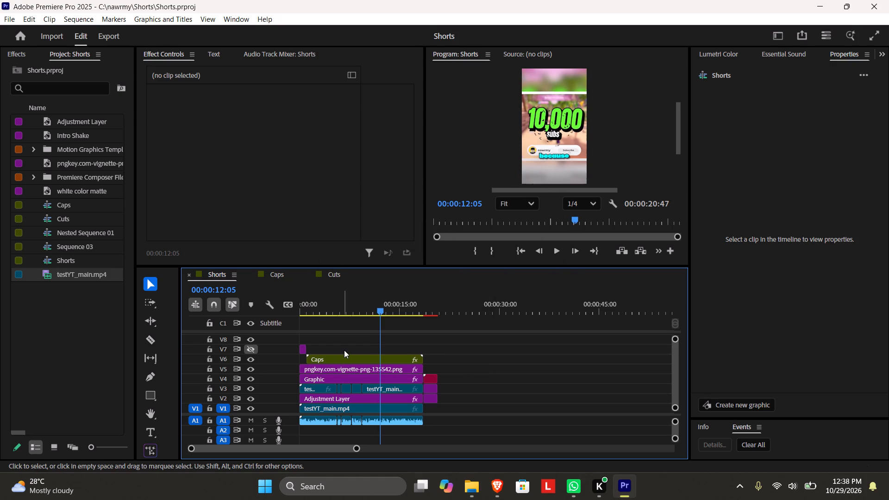
Set the font size of all caption graphics in the nested Caps sequence to 110.
click(344, 350)
click(345, 361)
double_click(383, 356)
drag(503, 393, 270, 415)
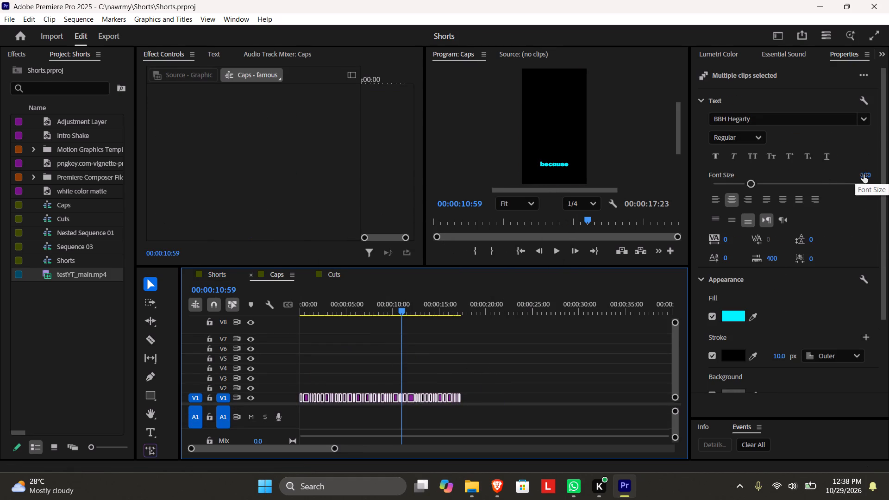
click(864, 175)
text(110)
key(Return)
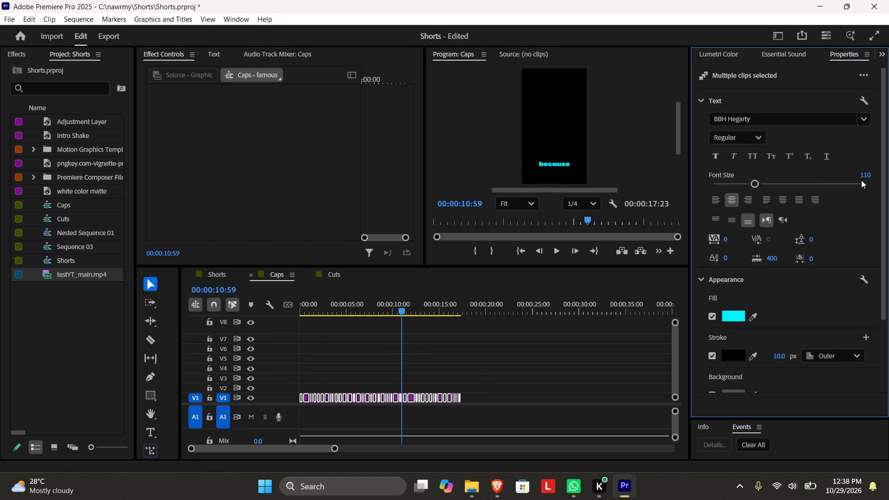
click(525, 377)
Review the resized captions from the start of the Shorts sequence and save the project.
click(217, 271)
drag(356, 301, 286, 312)
key(space)
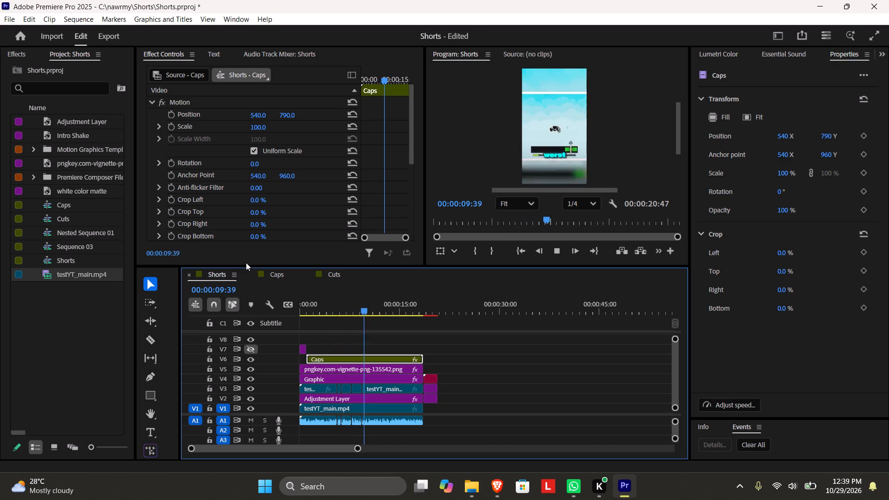
key(space)
key(ctrl+s)
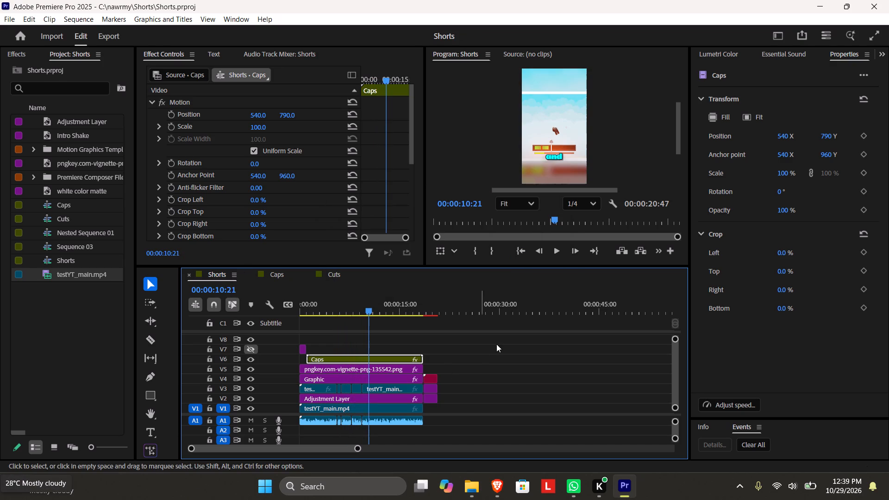
Scrub back and forth through the Shorts sequence to examine the captions against the layered footage.
drag(374, 309, 384, 310)
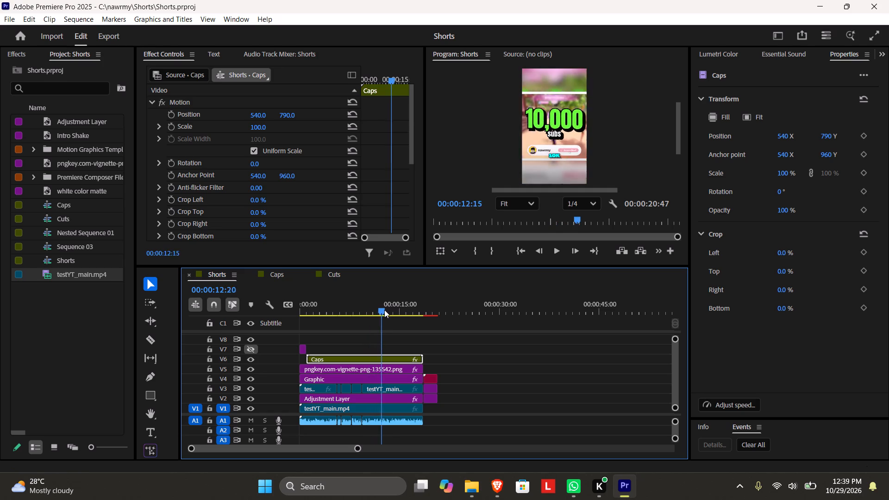
drag(384, 310, 412, 311)
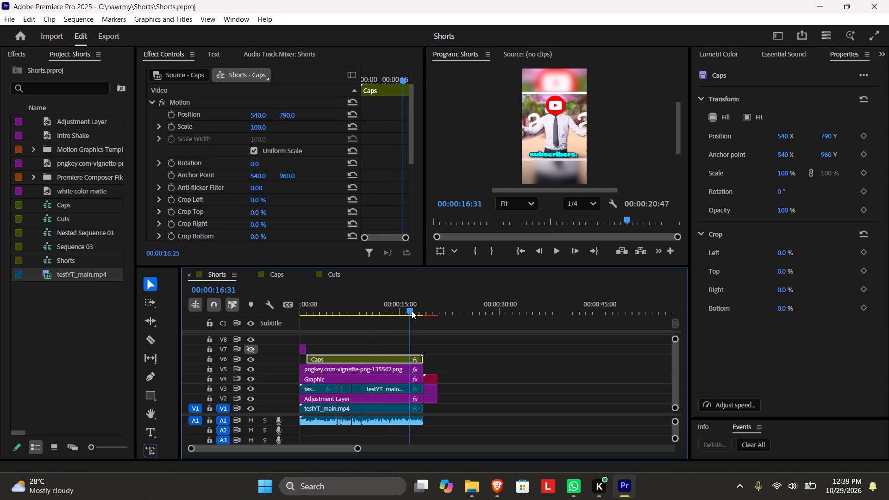
drag(412, 311, 349, 331)
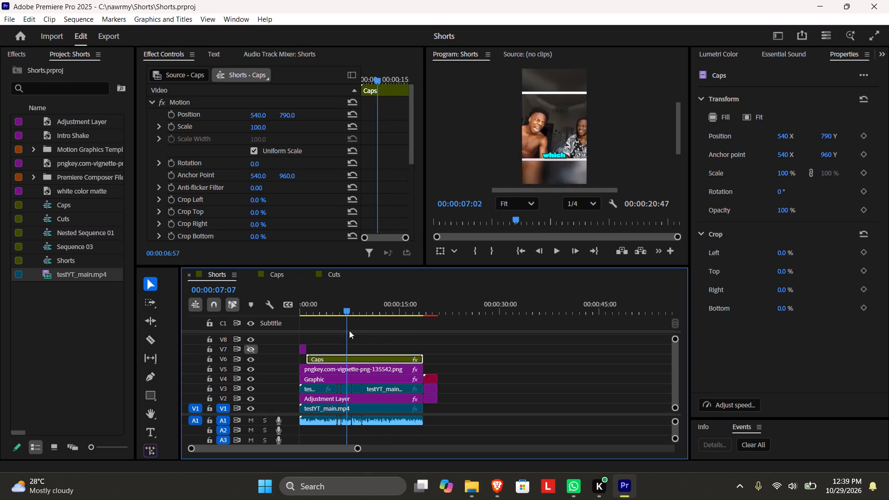
drag(349, 331, 305, 343)
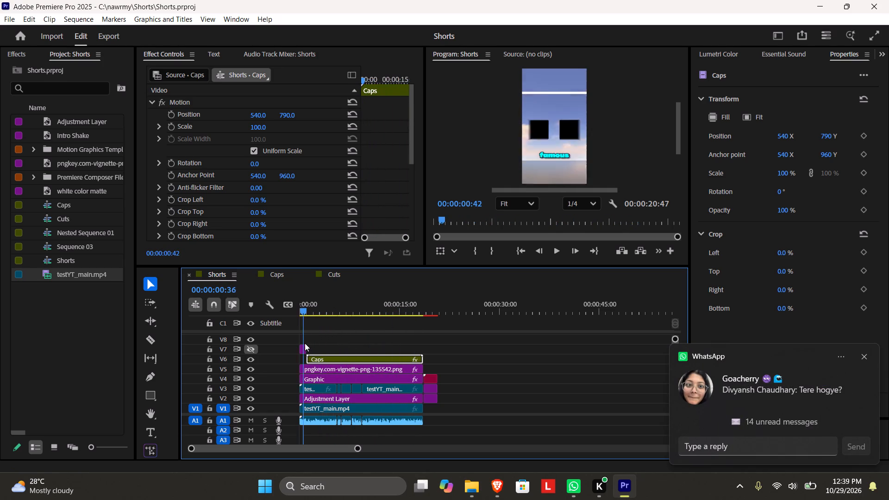
drag(305, 343, 334, 349)
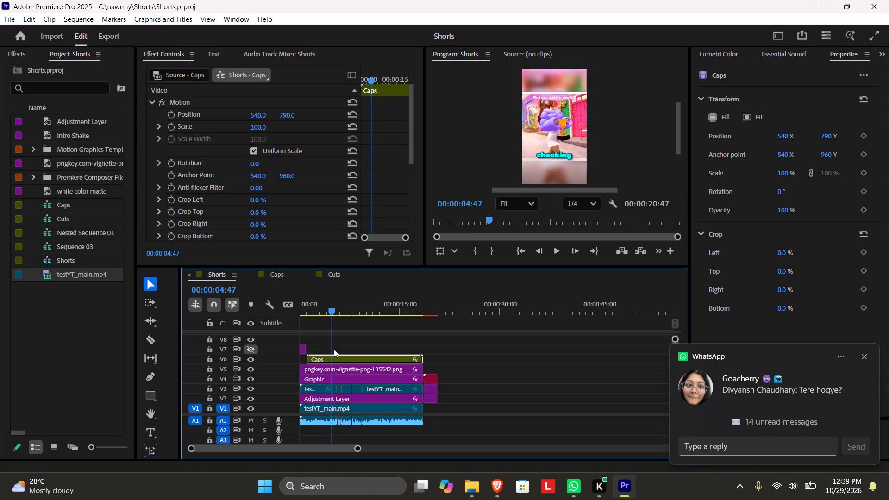
drag(334, 349, 344, 354)
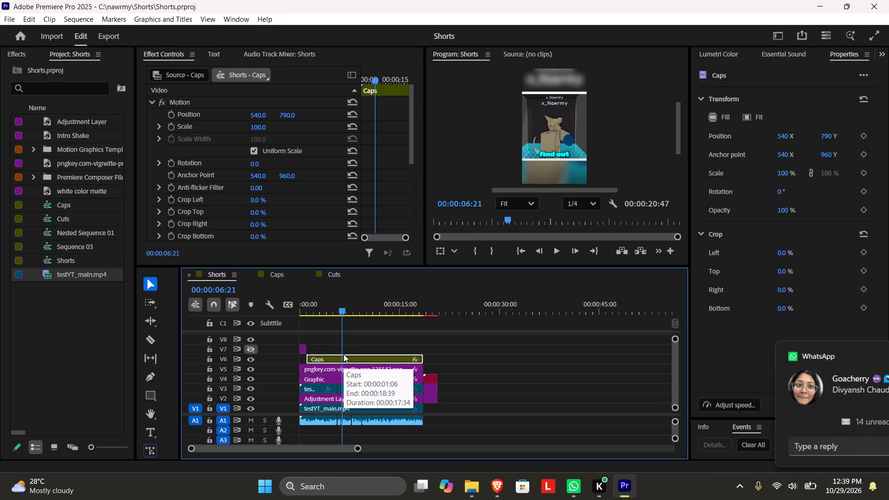
drag(344, 354, 333, 359)
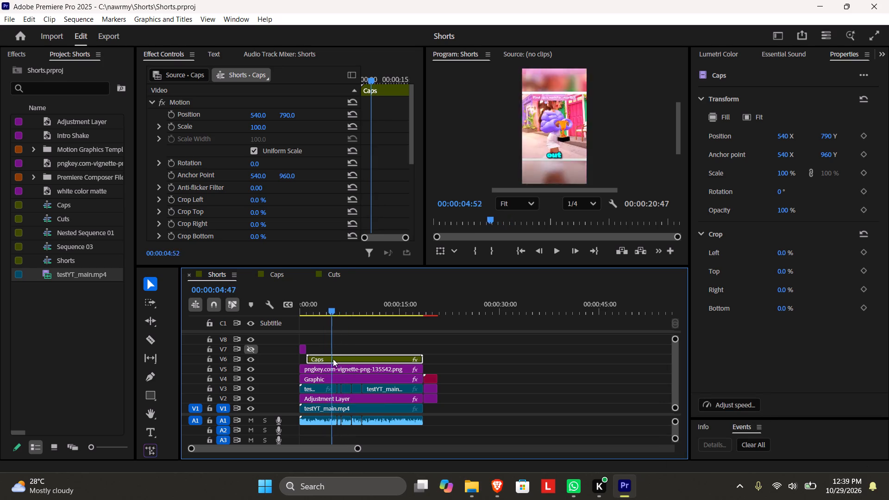
drag(333, 359, 341, 361)
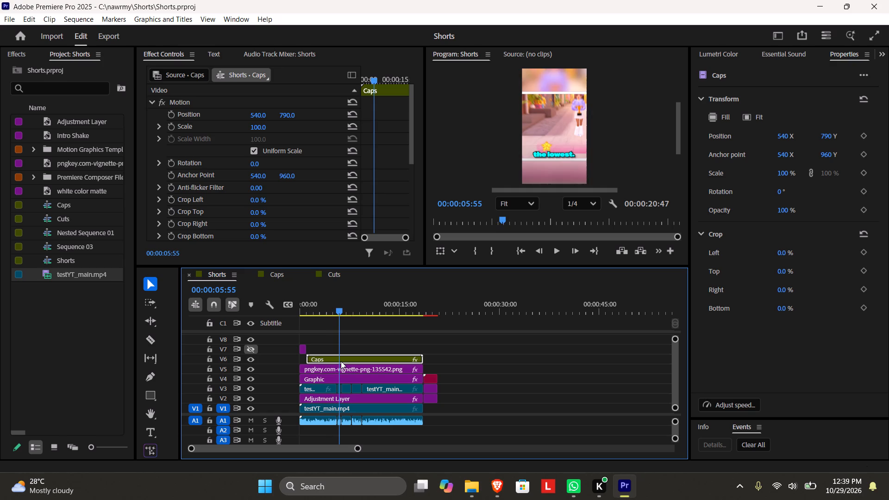
drag(341, 361, 352, 364)
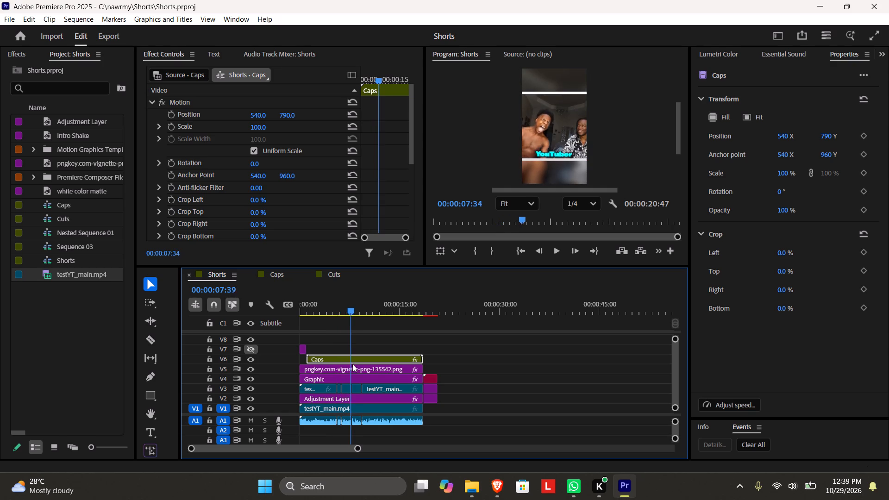
drag(352, 364, 366, 365)
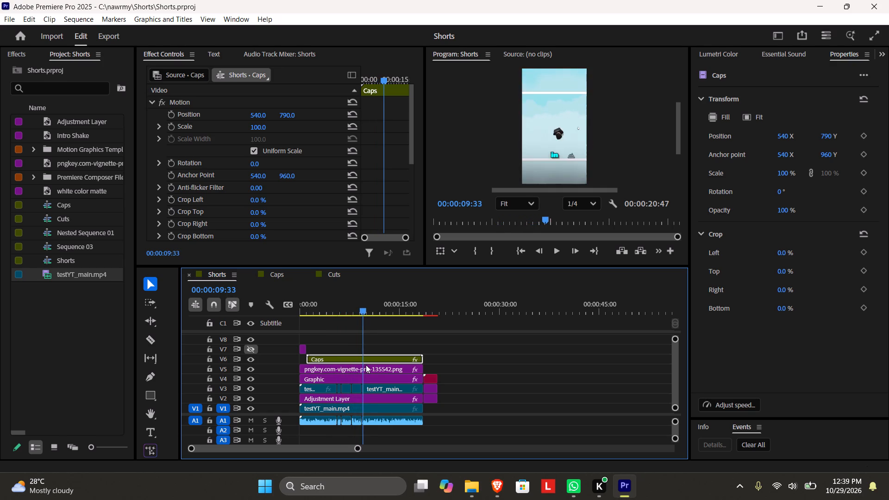
drag(366, 365, 382, 367)
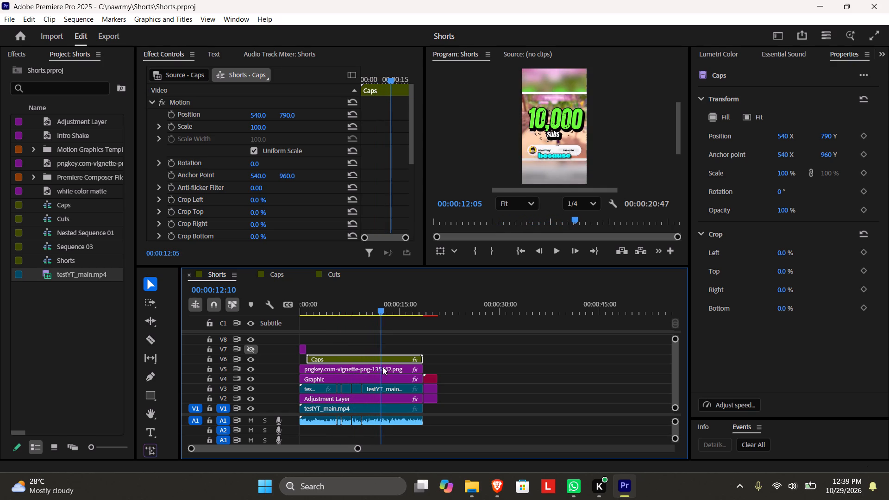
drag(382, 367, 376, 368)
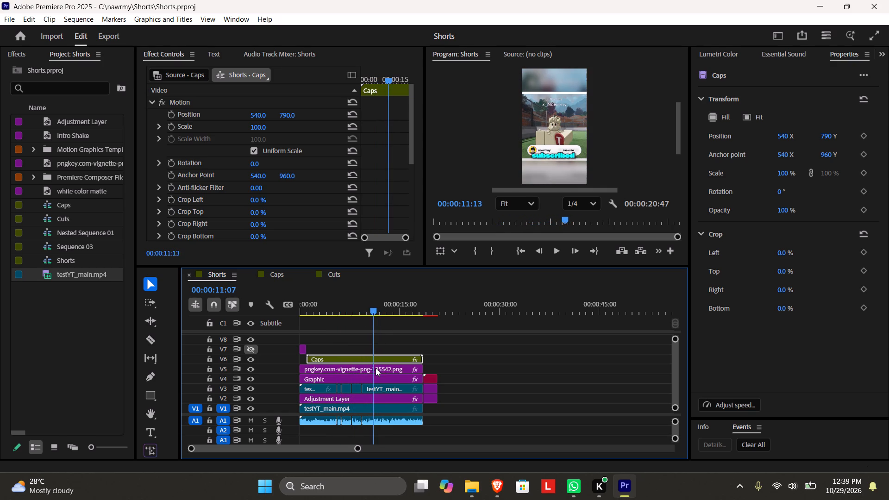
drag(376, 368, 406, 368)
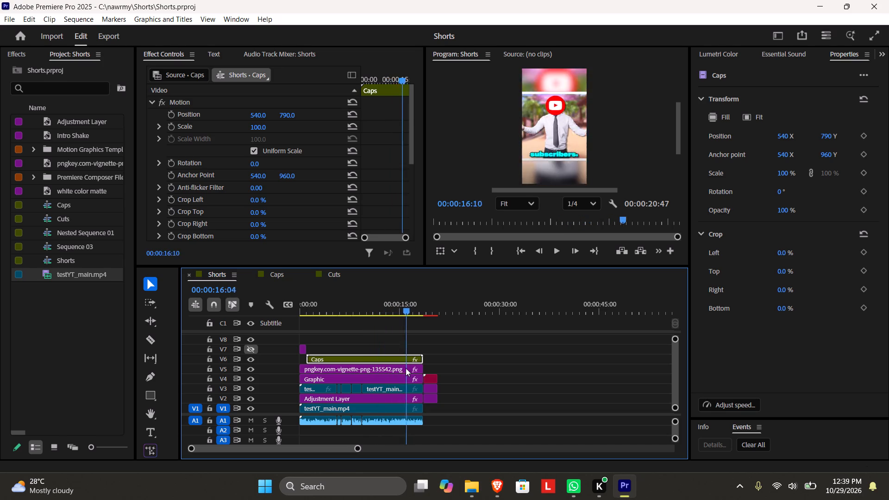
drag(406, 368, 340, 376)
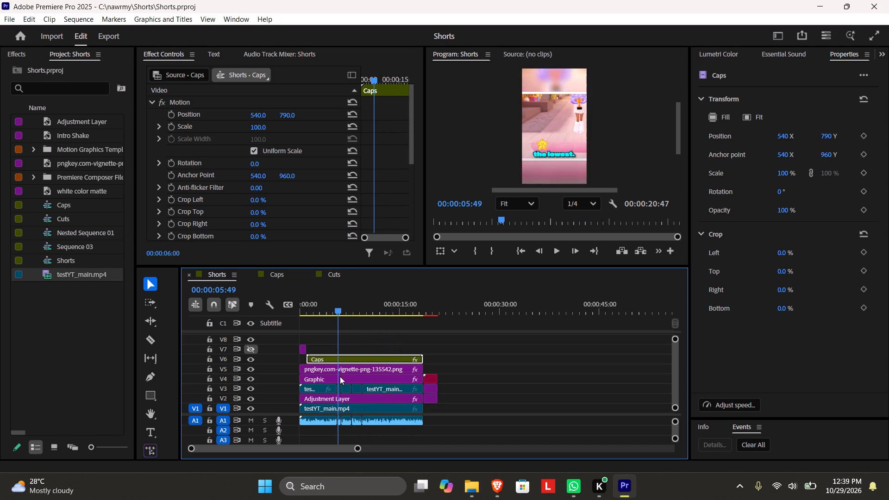
drag(340, 376, 338, 381)
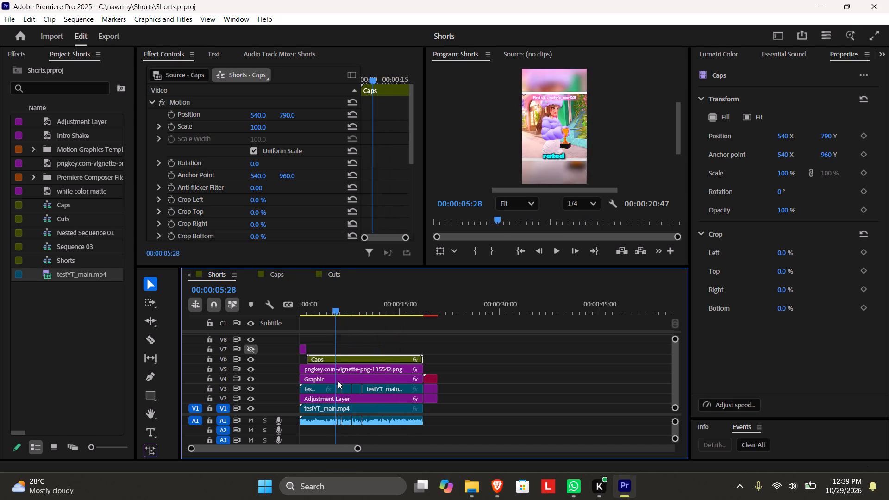
drag(338, 381, 357, 381)
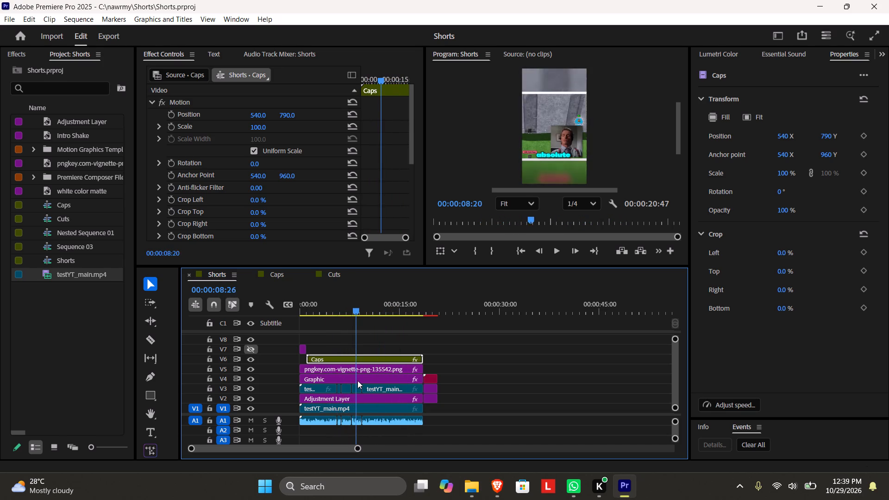
drag(357, 381, 331, 383)
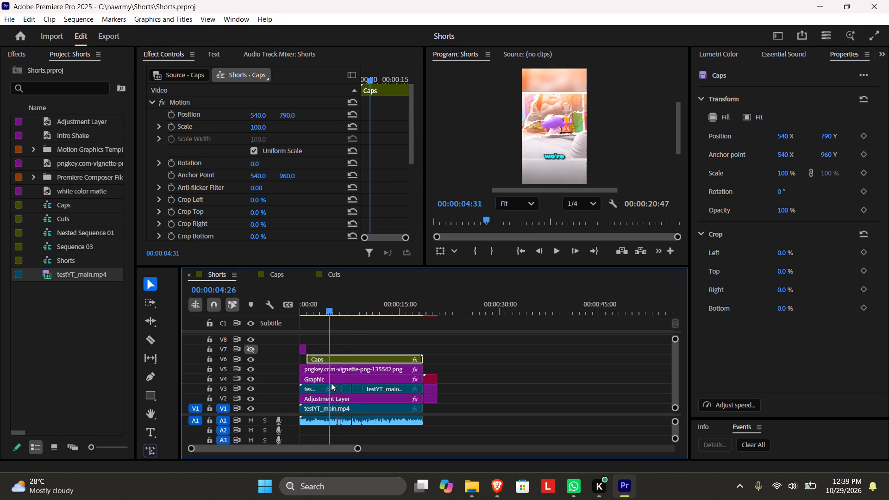
drag(331, 383, 349, 382)
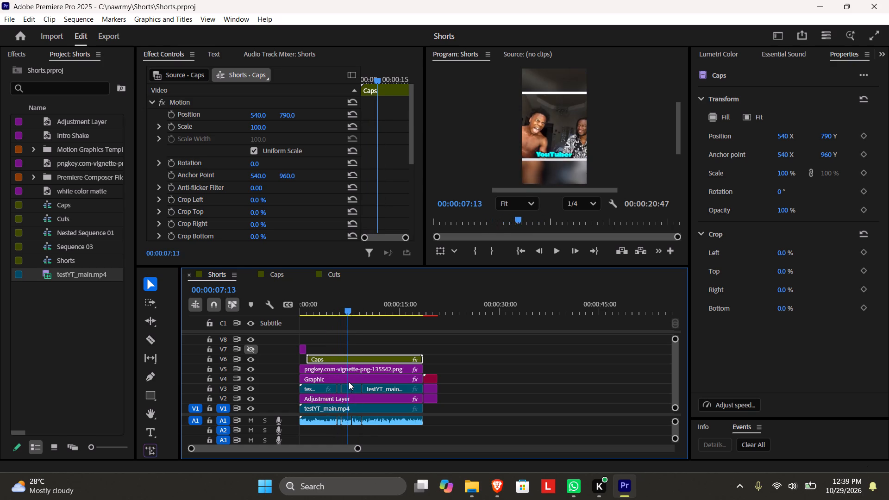
drag(349, 382, 345, 383)
Copy the V3 testYT_main.mp4 clip at 00:00:06:31 and place the copy on V1 directly after the main clip, beneath the Watch Full Video graphics.
drag(357, 448, 323, 449)
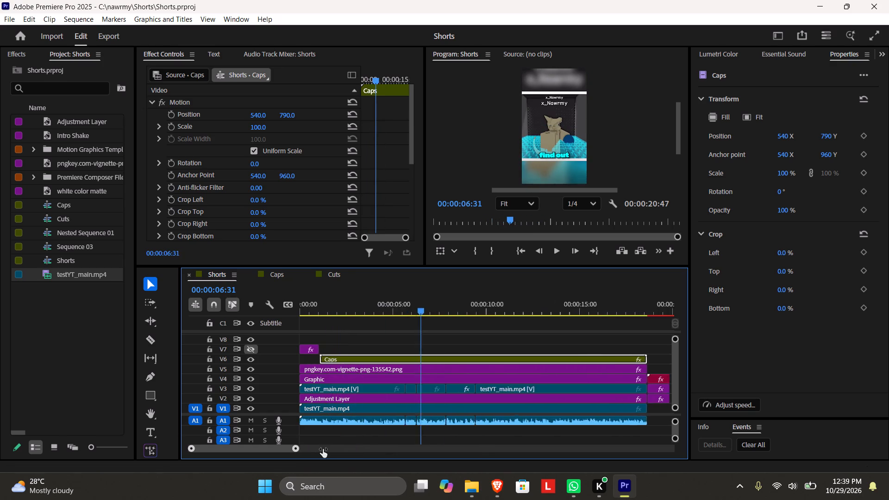
drag(323, 449, 316, 449)
click(503, 391)
key(ctrl+c)
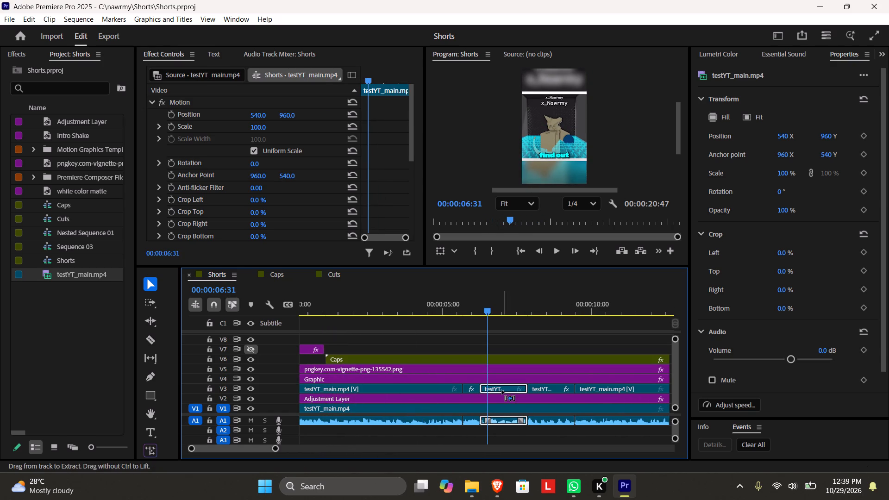
scroll(506, 403, down, 20)
click(588, 313)
key(ctrl+v)
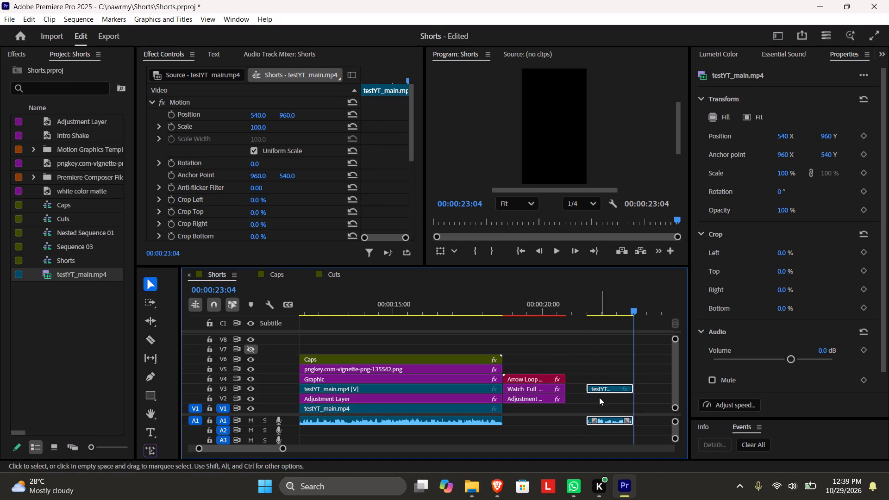
drag(600, 386, 602, 406)
drag(603, 407, 536, 416)
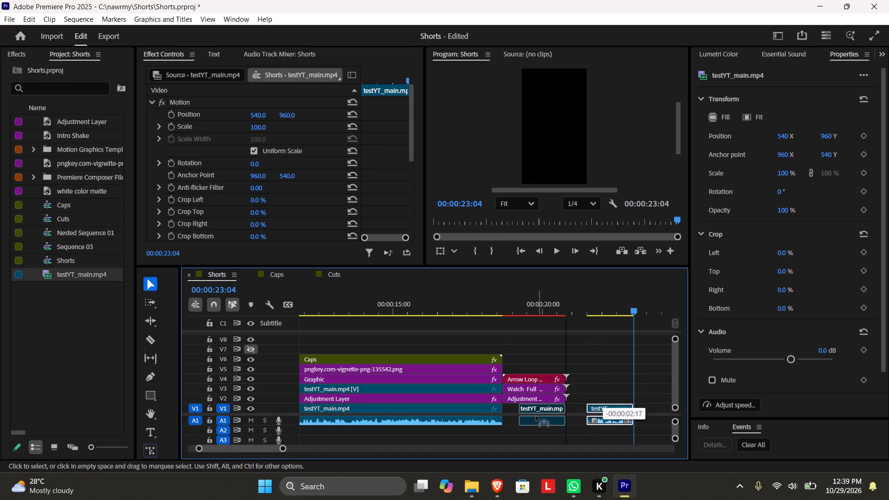
drag(536, 416, 523, 418)
Extend the copied V1 clip's end to 00:00:20:47, level with the Watch Full Video graphics, and scrub over it.
drag(547, 412, 564, 411)
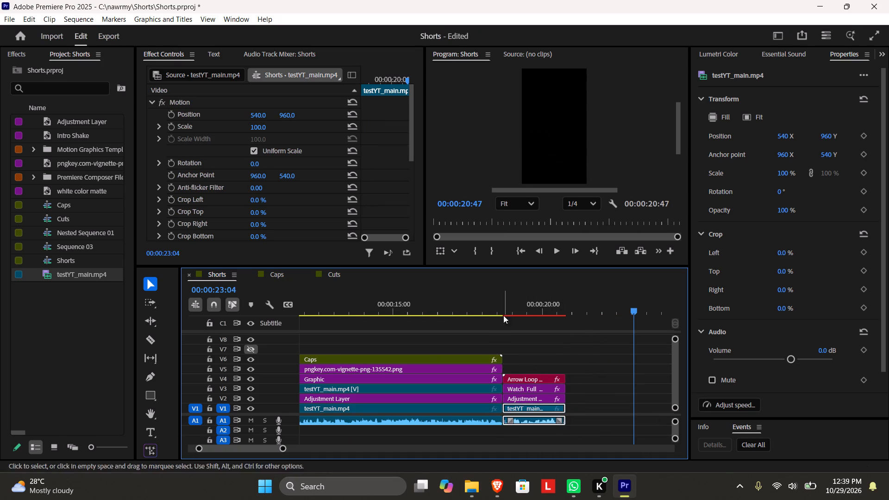
drag(503, 305, 531, 310)
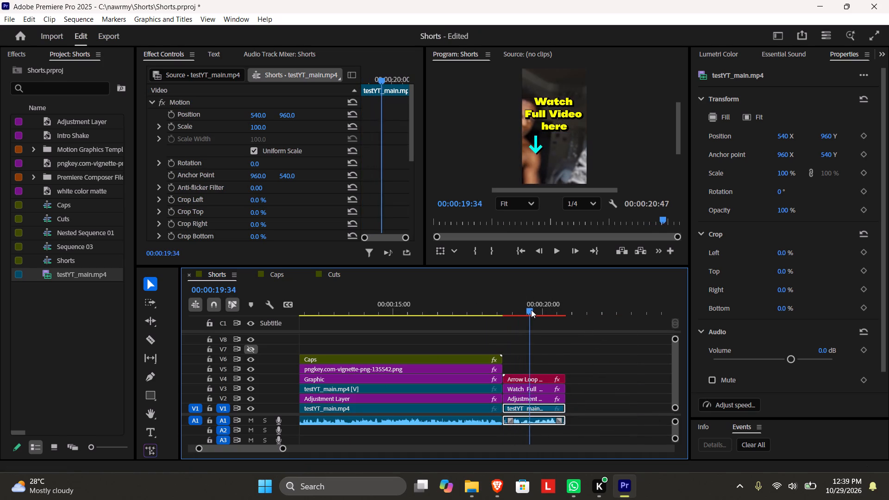
drag(531, 310, 552, 307)
Mute the audio of the copied testYT_main.mp4 clip beneath the Watch Full Video graphics.
click(616, 387)
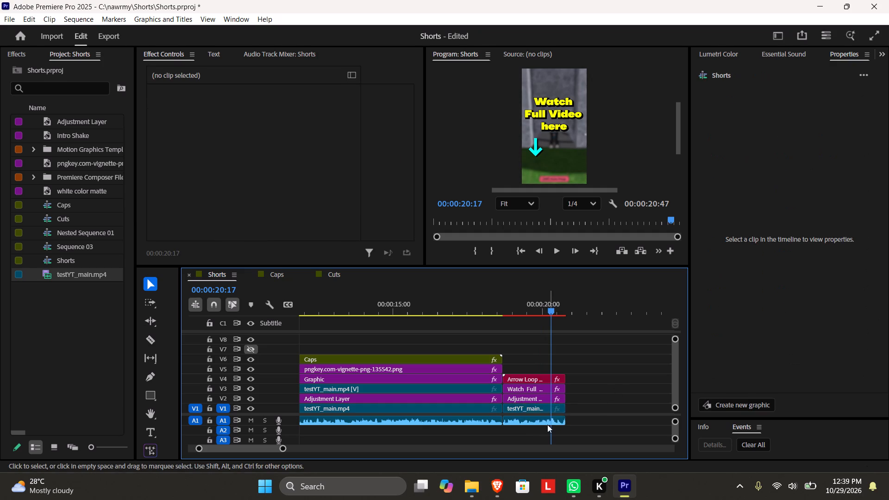
click(539, 420)
click(720, 378)
Play and scrub through the Watch Full Video end section to check the blurred background footage, text and arrow.
click(501, 298)
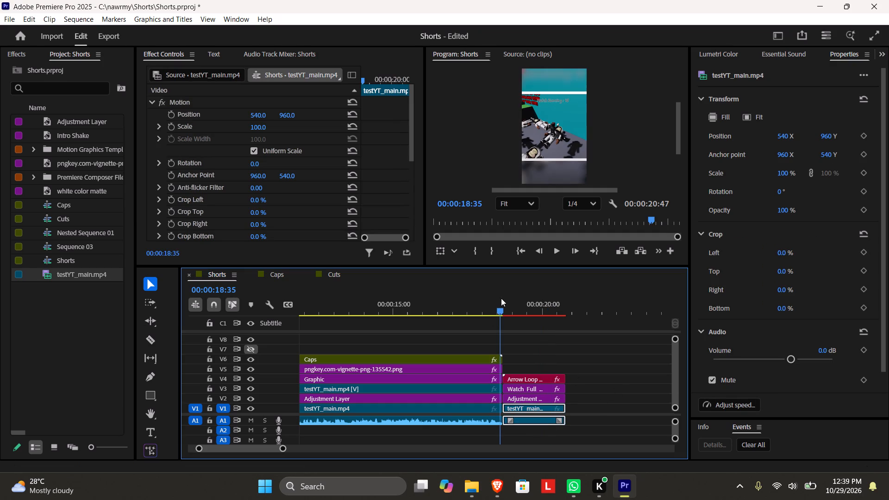
drag(498, 311, 518, 313)
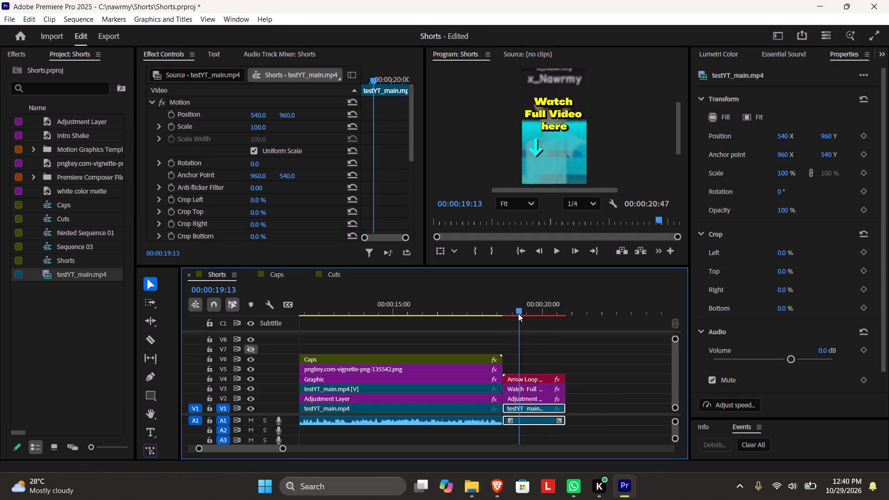
drag(518, 313, 510, 319)
key(space)
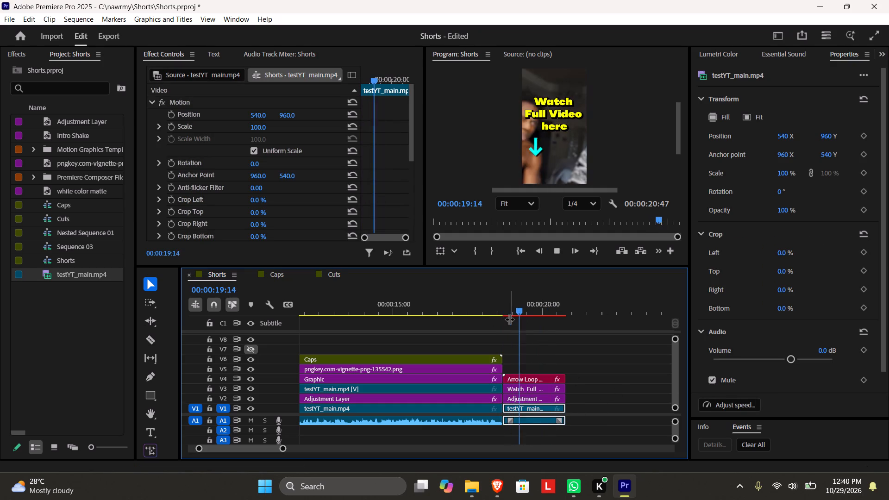
key(space)
click(500, 313)
key(space)
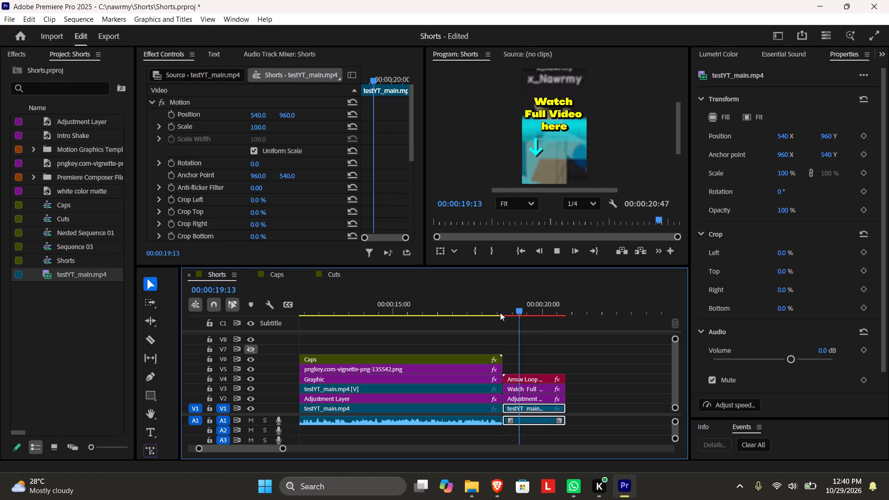
key(space)
drag(502, 310, 519, 311)
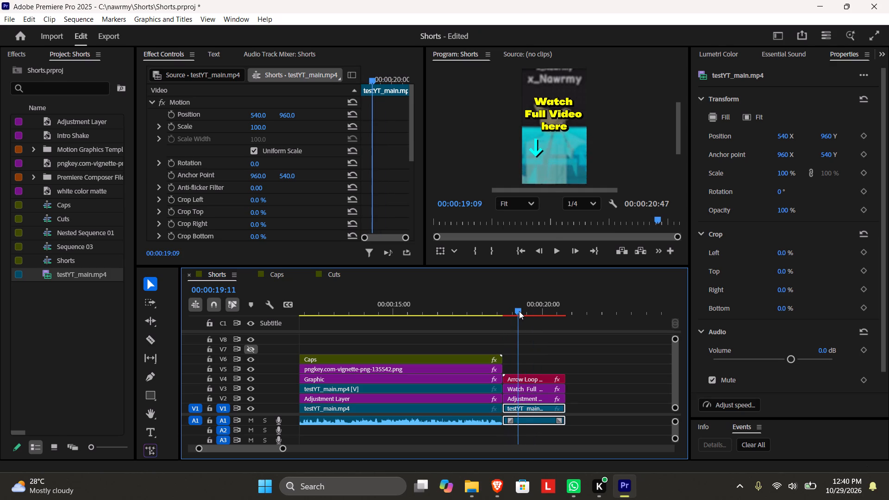
drag(519, 311, 520, 315)
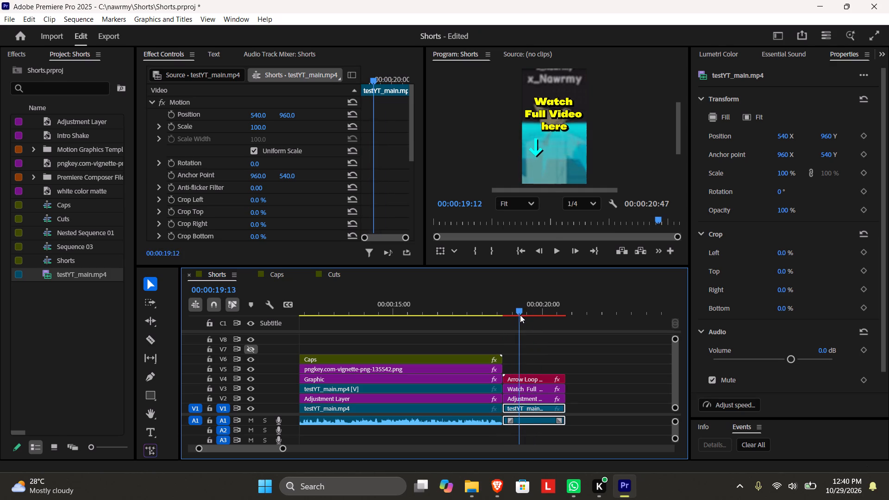
drag(520, 315, 506, 316)
key(space)
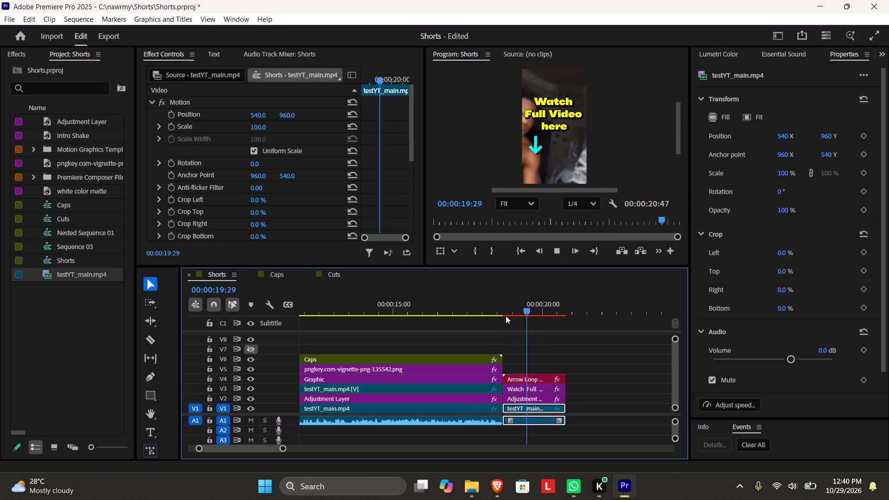
key(space)
drag(538, 306, 539, 306)
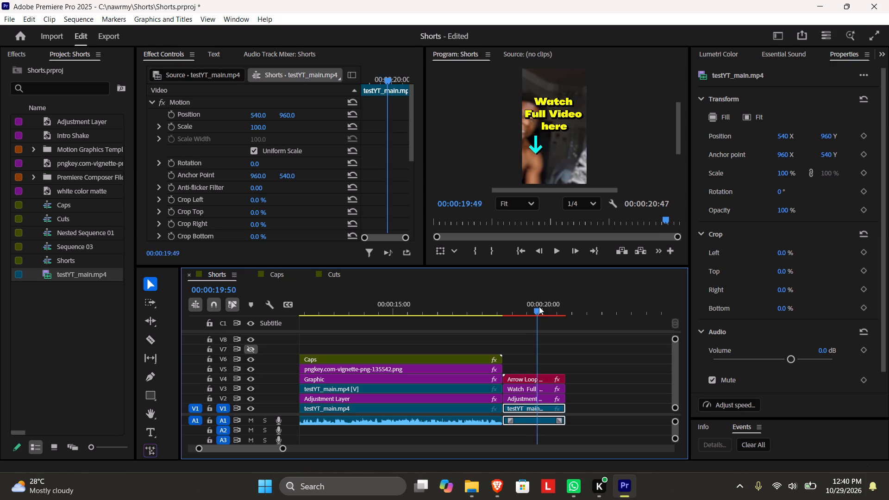
drag(539, 306, 532, 319)
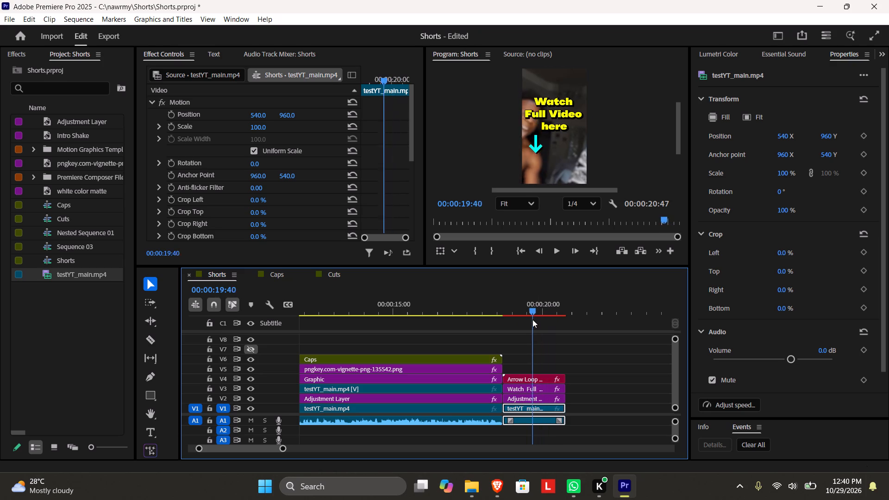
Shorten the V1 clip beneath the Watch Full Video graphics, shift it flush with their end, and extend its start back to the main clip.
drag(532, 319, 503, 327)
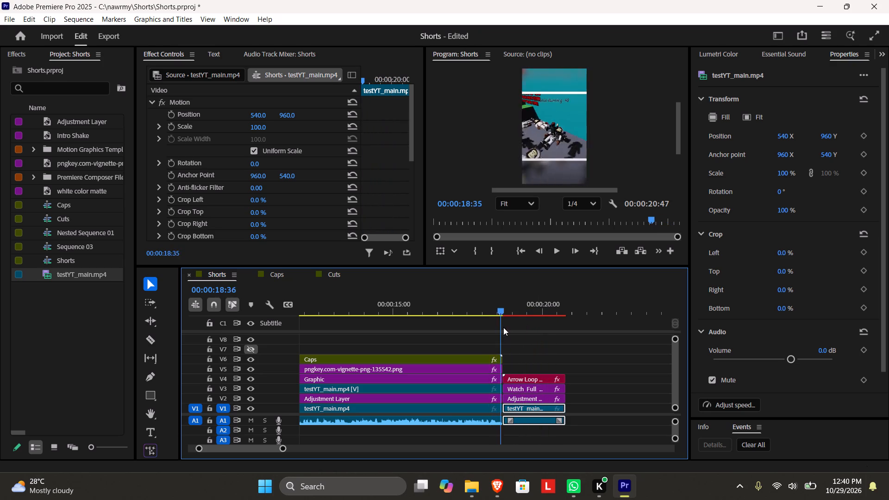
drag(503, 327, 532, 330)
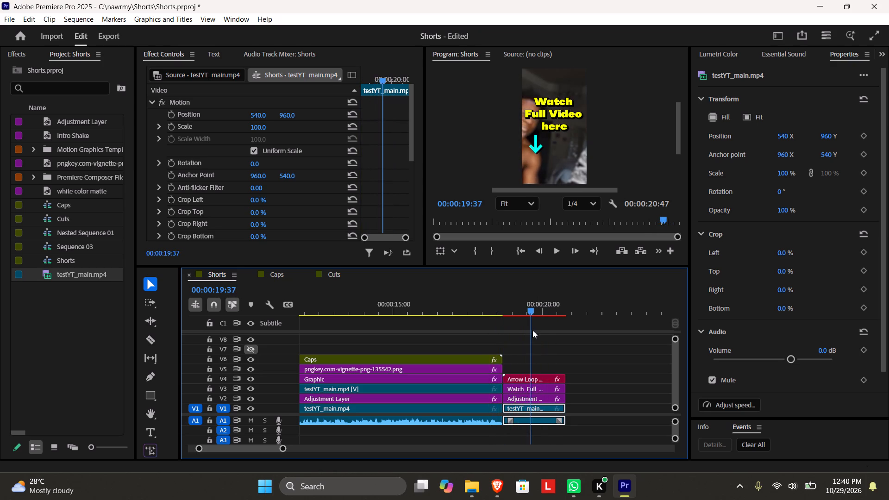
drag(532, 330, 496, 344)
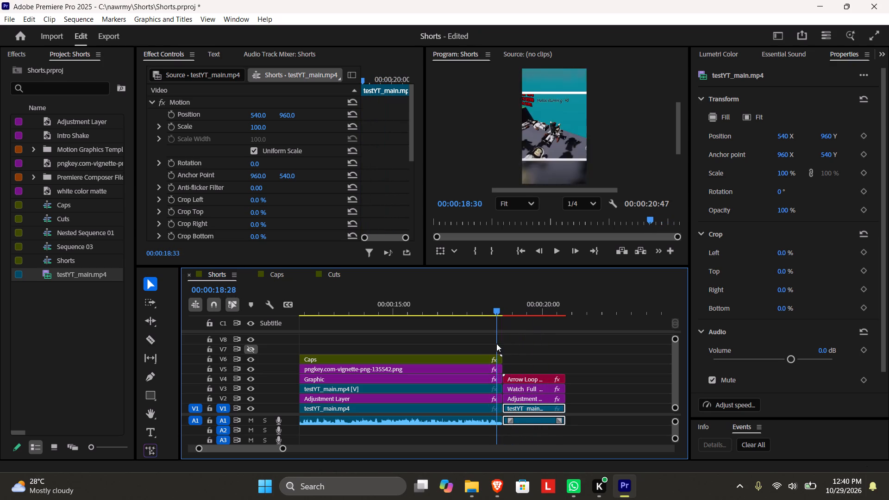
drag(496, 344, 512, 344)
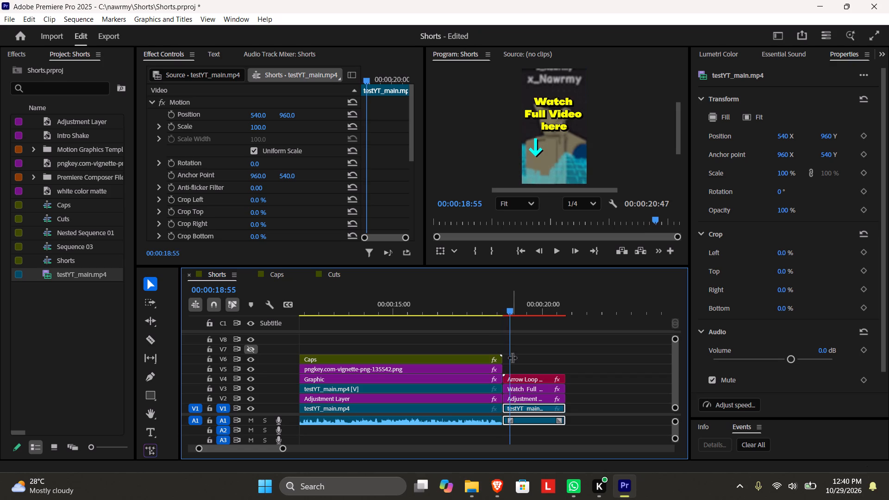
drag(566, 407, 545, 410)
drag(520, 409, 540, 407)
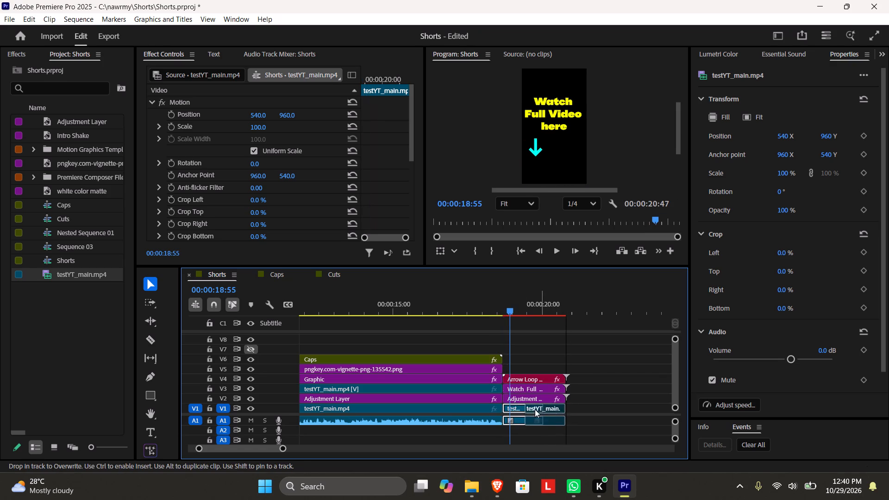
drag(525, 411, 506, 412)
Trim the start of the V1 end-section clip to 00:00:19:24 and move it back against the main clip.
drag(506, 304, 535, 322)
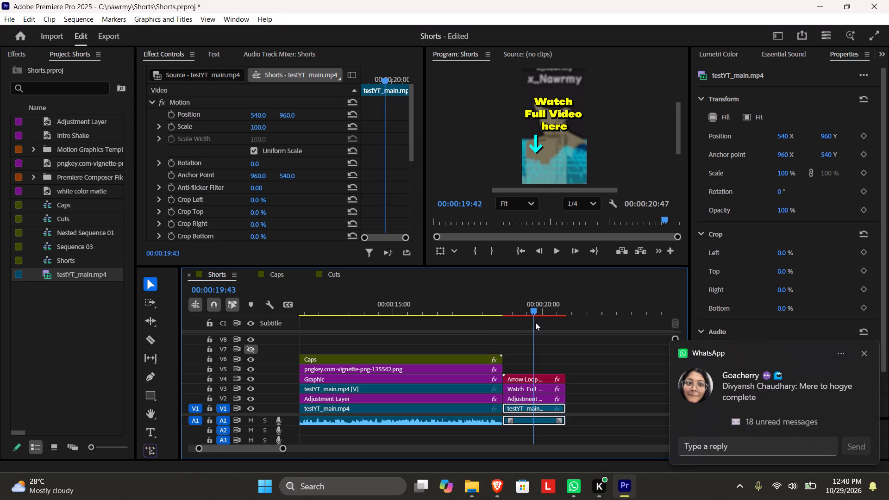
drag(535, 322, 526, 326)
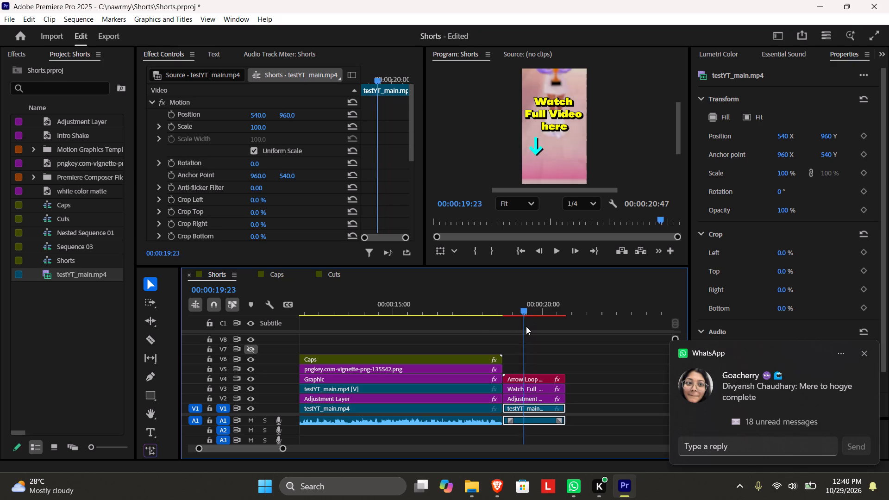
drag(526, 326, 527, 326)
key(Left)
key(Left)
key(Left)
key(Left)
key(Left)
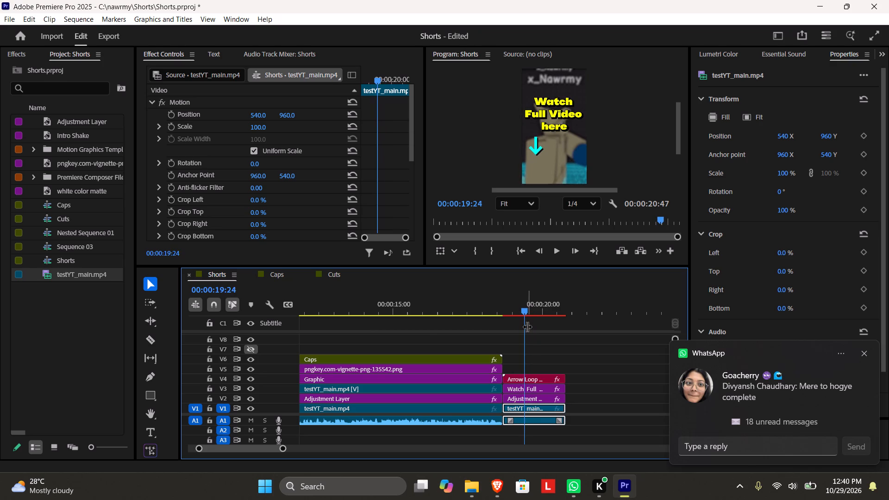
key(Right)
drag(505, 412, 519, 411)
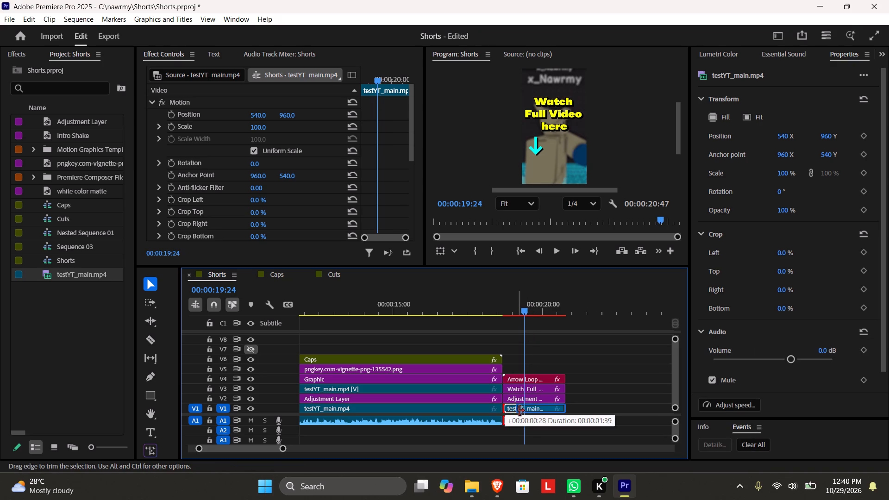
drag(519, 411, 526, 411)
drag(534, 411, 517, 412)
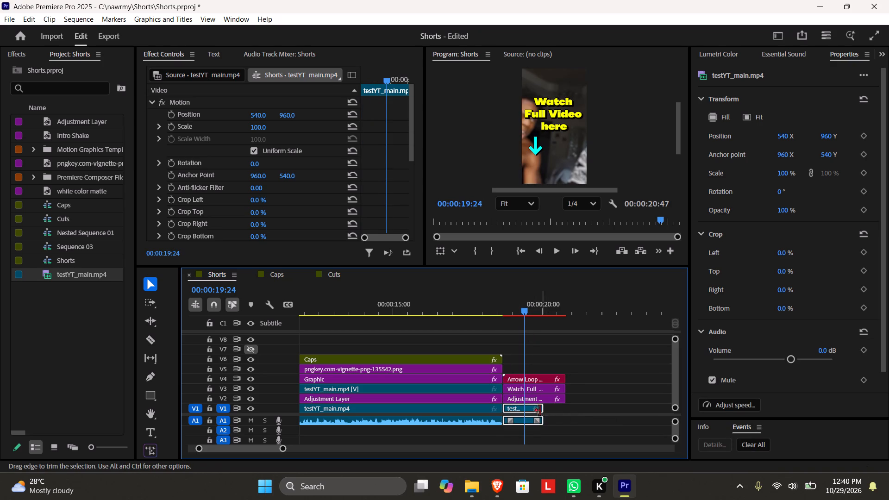
Review the V1 footage beneath the Watch Full Video graphics and delete that testYT_main.mp4 clip.
drag(523, 309, 511, 321)
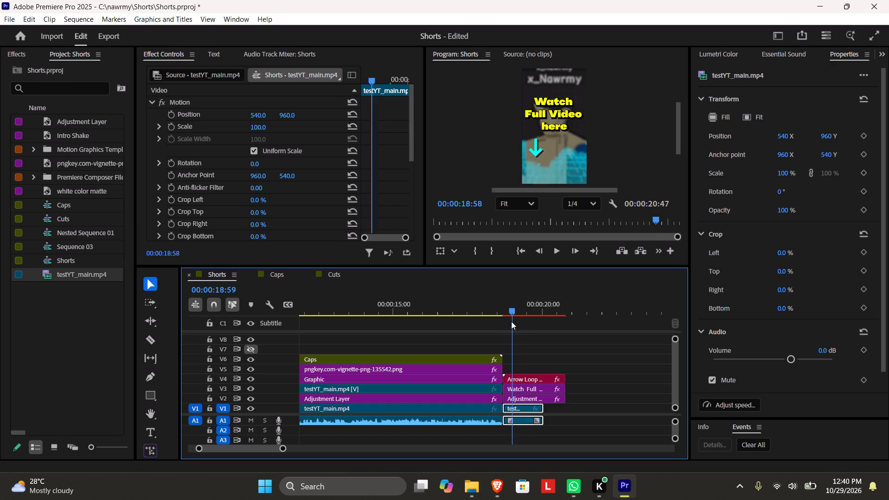
drag(511, 321, 524, 331)
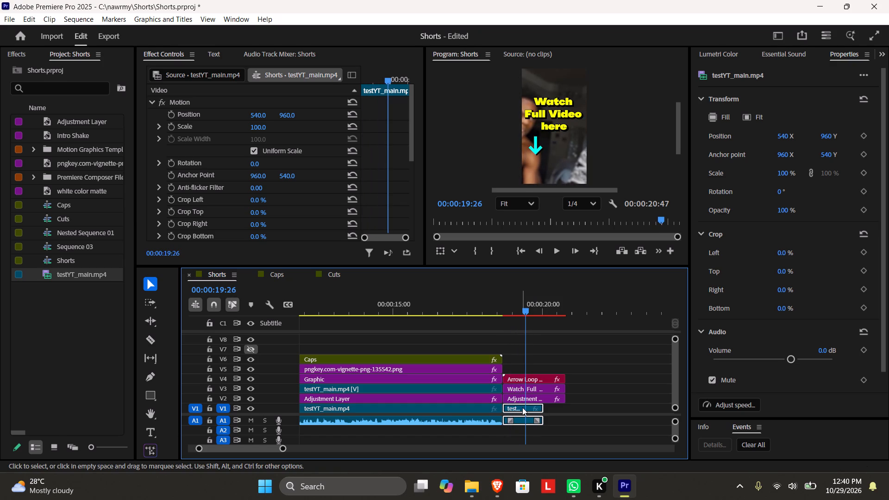
click(522, 407)
Switch to File Explorer, open the Green screens & Memes folder on Local Disk (F:), and look through its files.
click(464, 490)
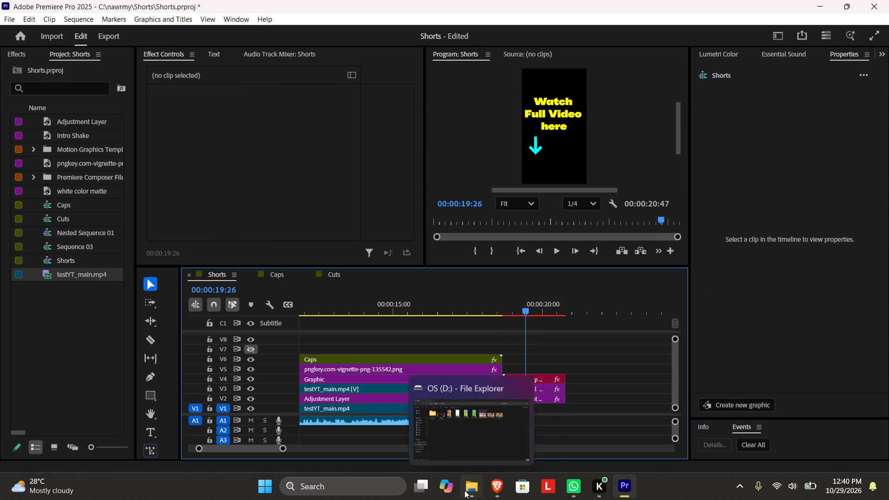
click(464, 391)
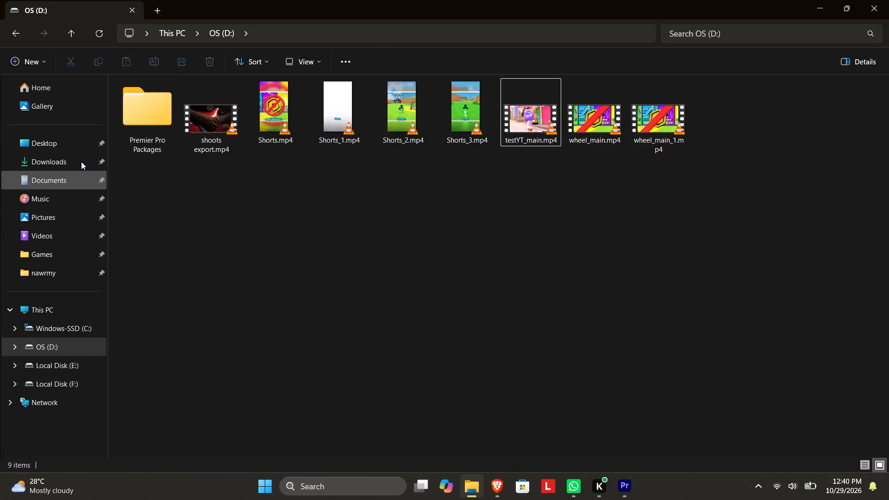
click(81, 162)
click(59, 380)
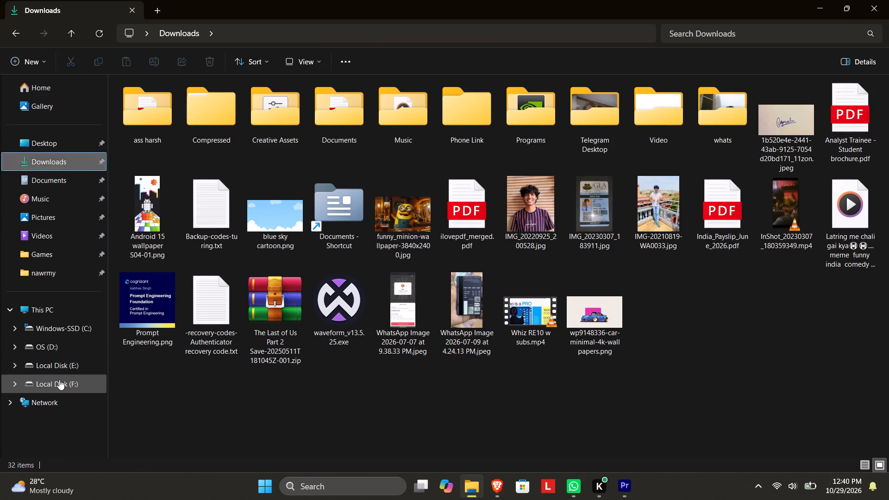
double_click(349, 117)
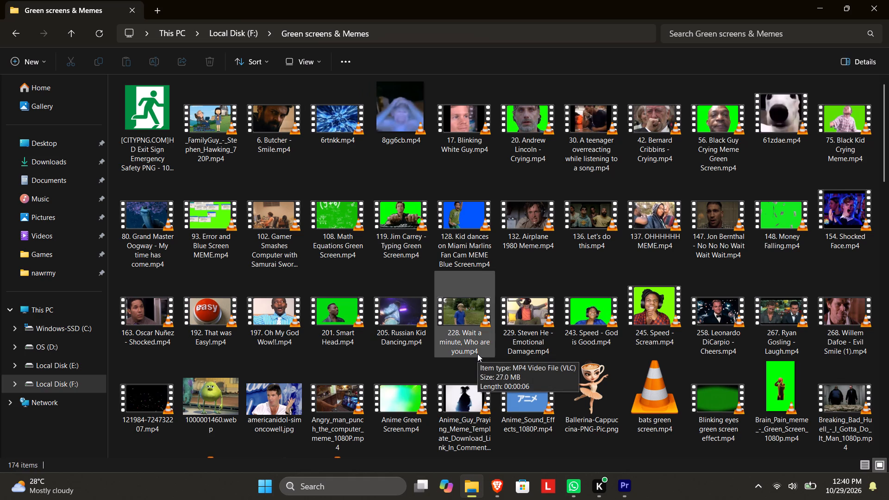
scroll(477, 354, down, 4)
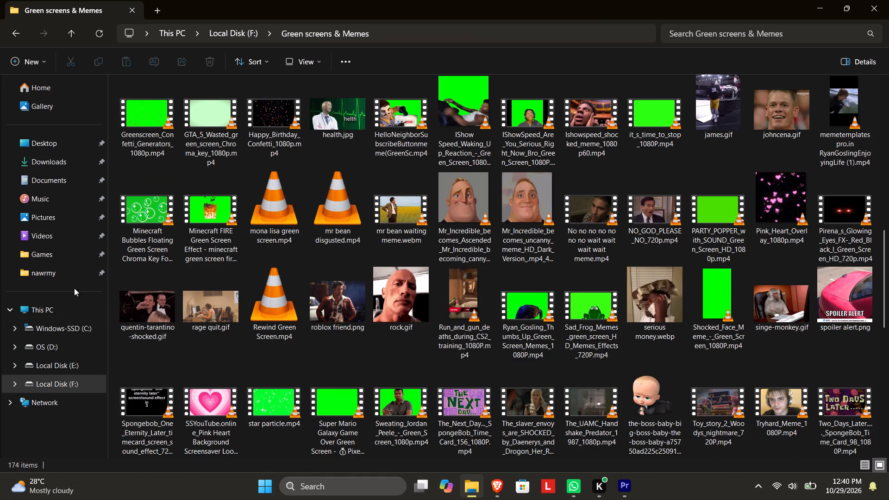
Add Speed laughs at KSI.mp4 from the nawrmy\testing yt games folder to Premiere Pro's V1 track, directly after the main clip.
click(43, 273)
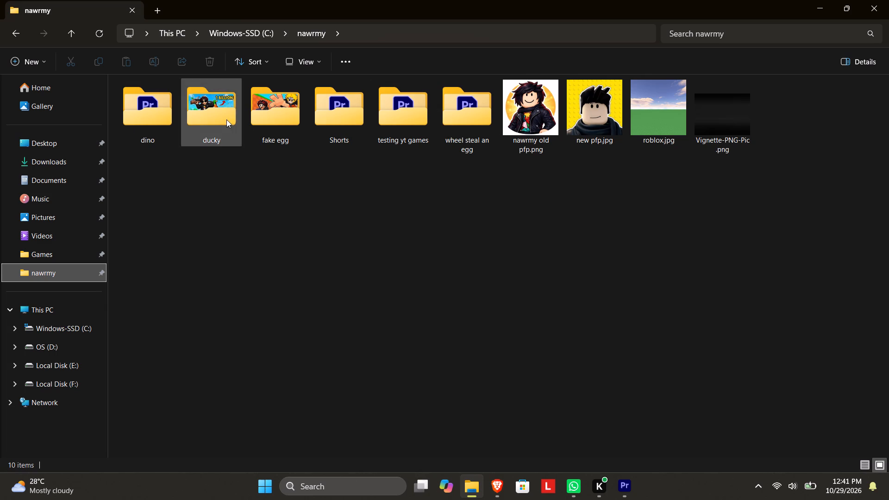
double_click(421, 137)
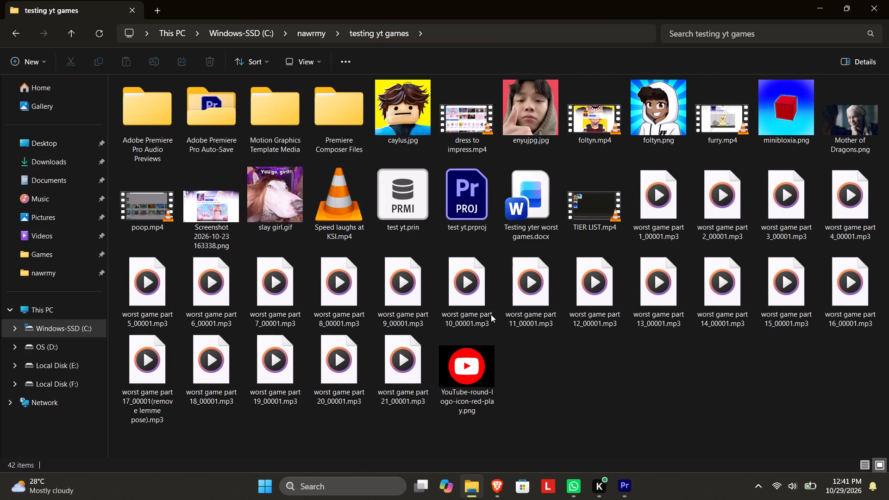
click(569, 356)
click(333, 213)
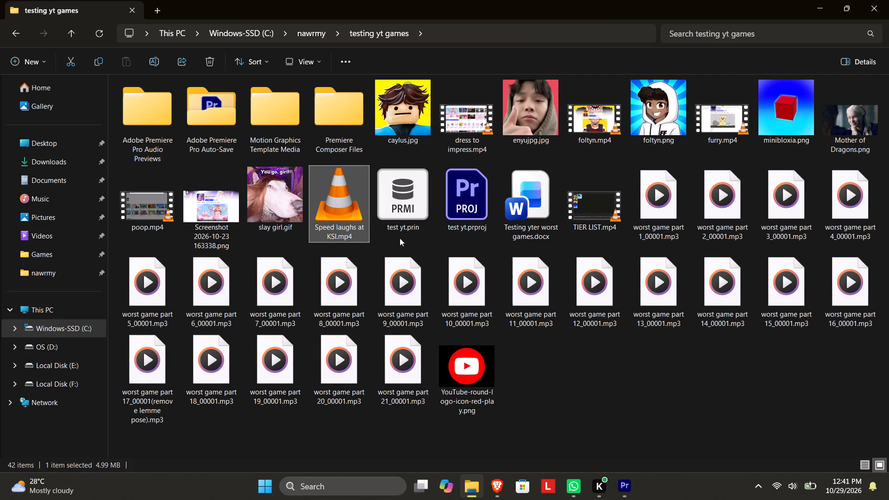
drag(340, 204, 575, 419)
key(alt+Tab)
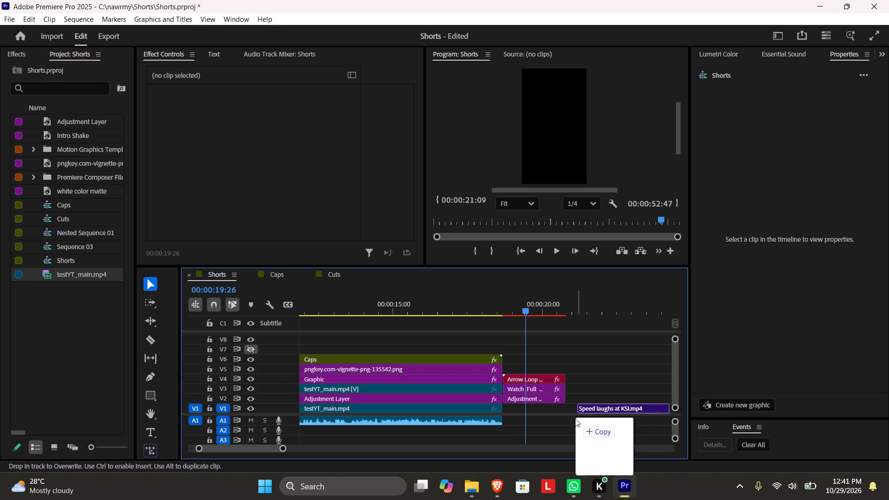
drag(575, 419, 504, 412)
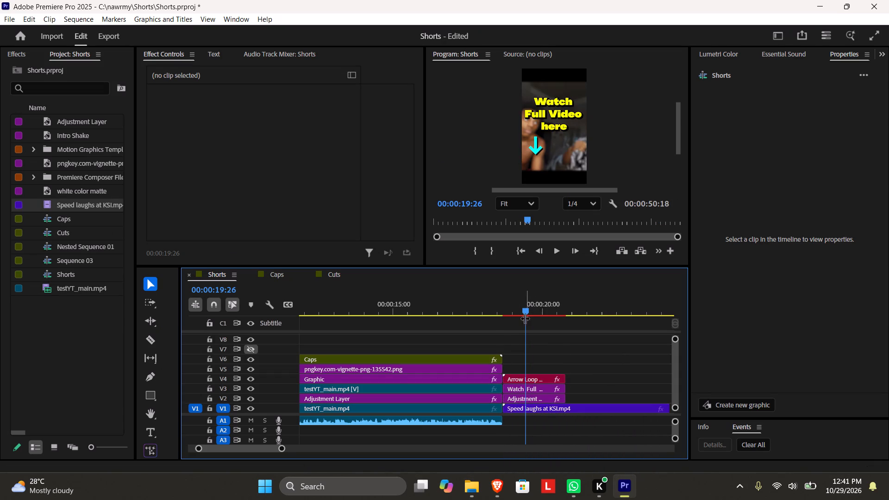
Scrub through the Speed laughs at KSI.mp4 clip for the laughing moment and trim its start to 00:00:41:14.
drag(525, 311, 627, 331)
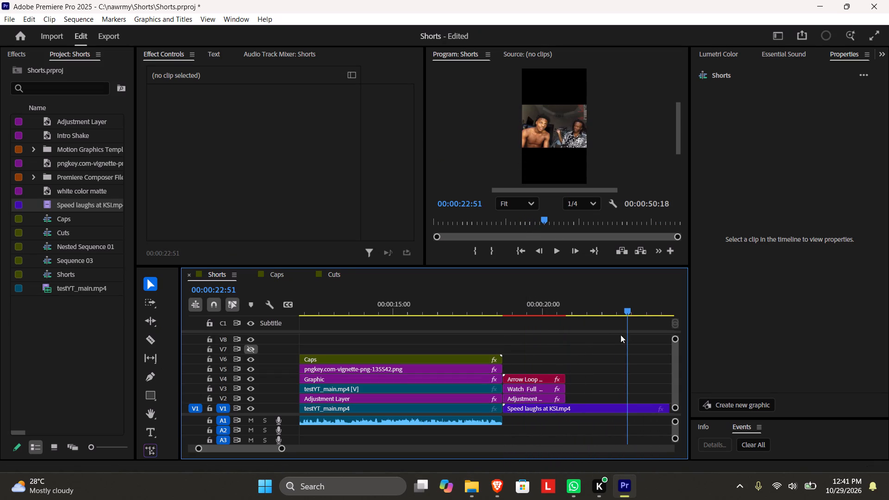
scroll(582, 364, down, 5)
drag(540, 306, 620, 317)
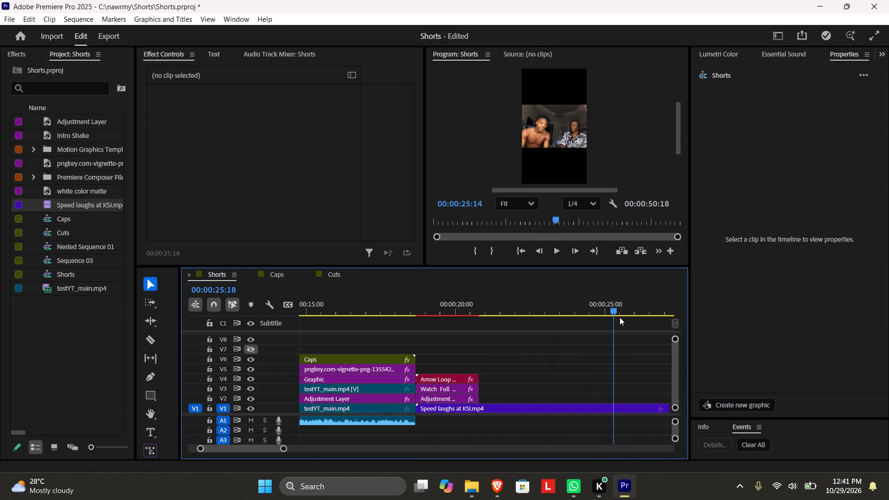
drag(620, 317, 633, 319)
drag(282, 450, 310, 447)
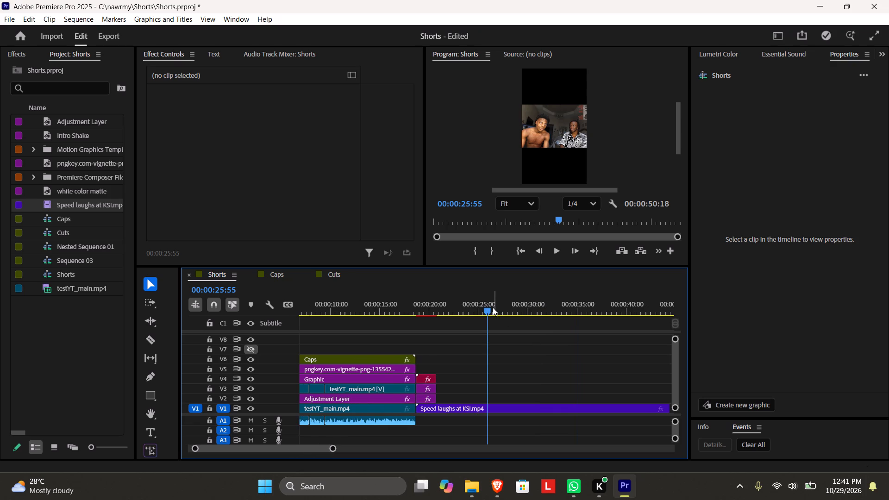
drag(493, 305, 620, 304)
scroll(590, 321, down, 5)
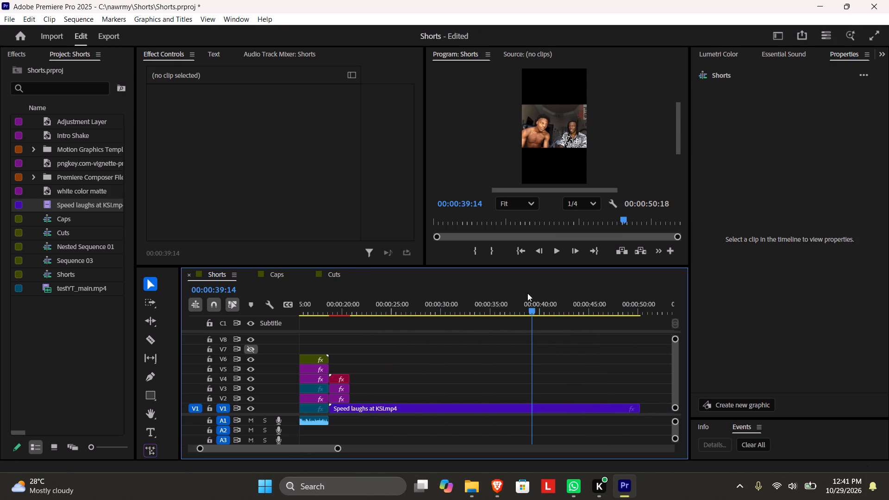
drag(534, 301, 553, 312)
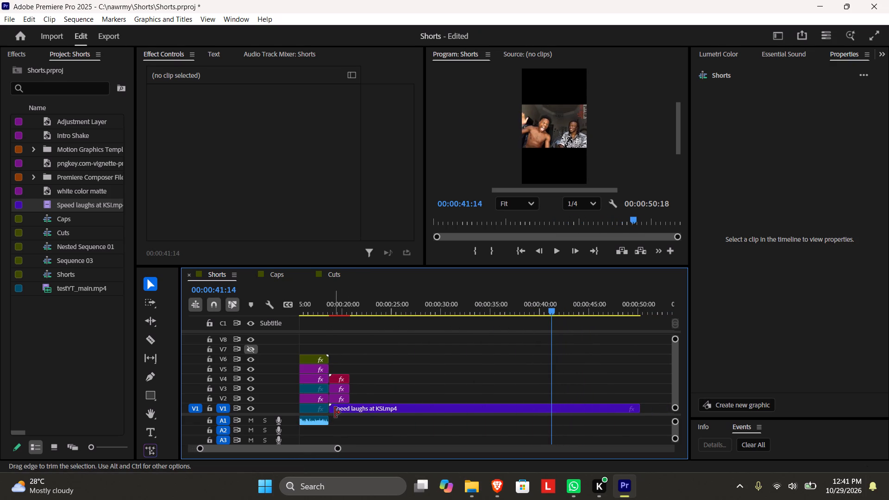
drag(335, 412, 559, 411)
Move the trimmed Speed laughs at KSI.mp4 clip against the main clip's end and trim its end to 00:00:20:47, level with the graphics.
drag(577, 411, 350, 419)
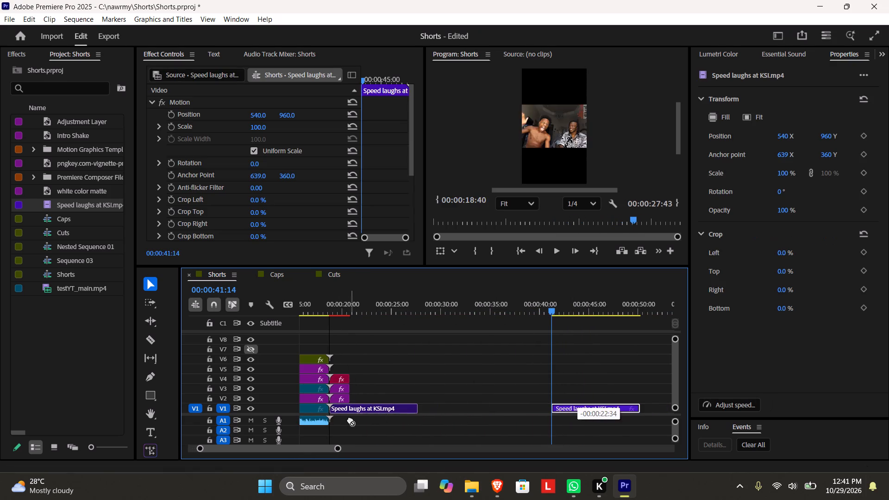
drag(350, 419, 357, 419)
drag(425, 407, 362, 408)
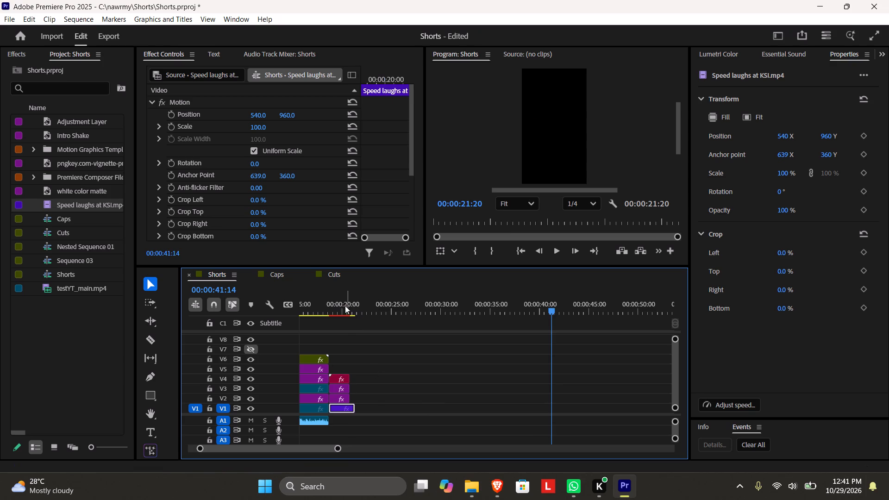
click(345, 306)
drag(338, 445, 307, 449)
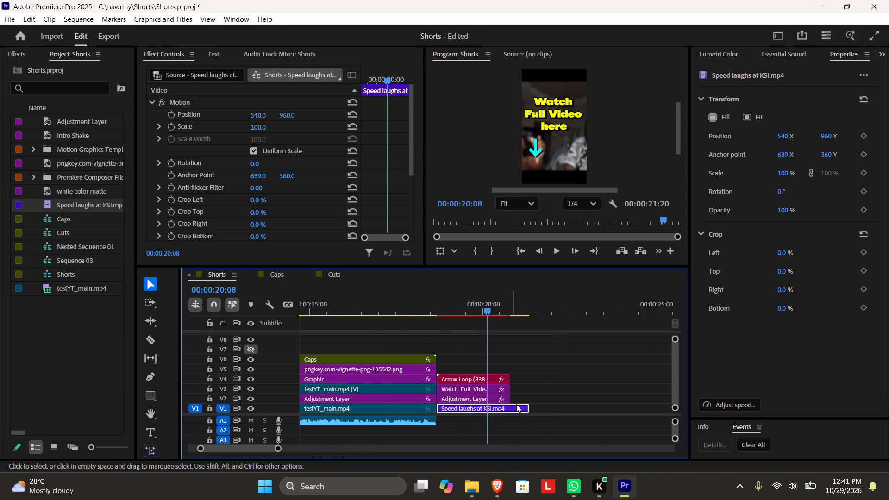
drag(532, 411, 511, 416)
click(545, 387)
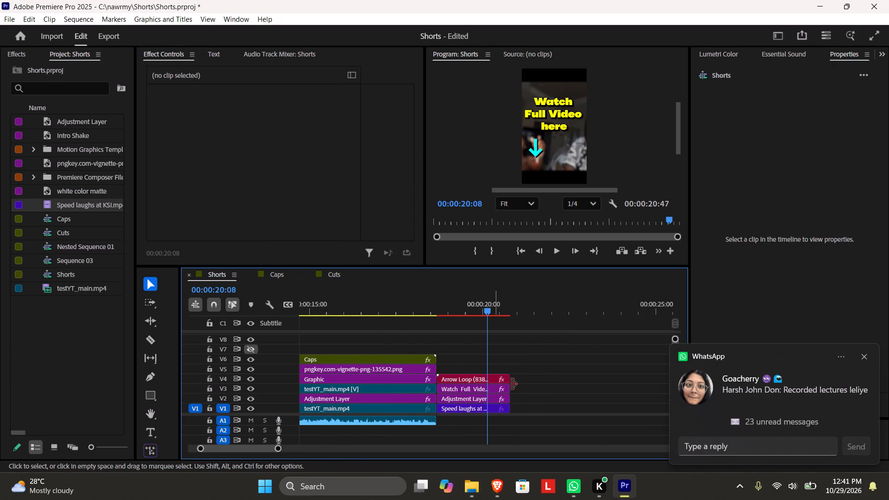
Set the Gaussian Blur blurriness to 9.0 on the V2 adjustment layer above the Speed laughs at KSI.mp4 clip.
click(468, 304)
click(471, 395)
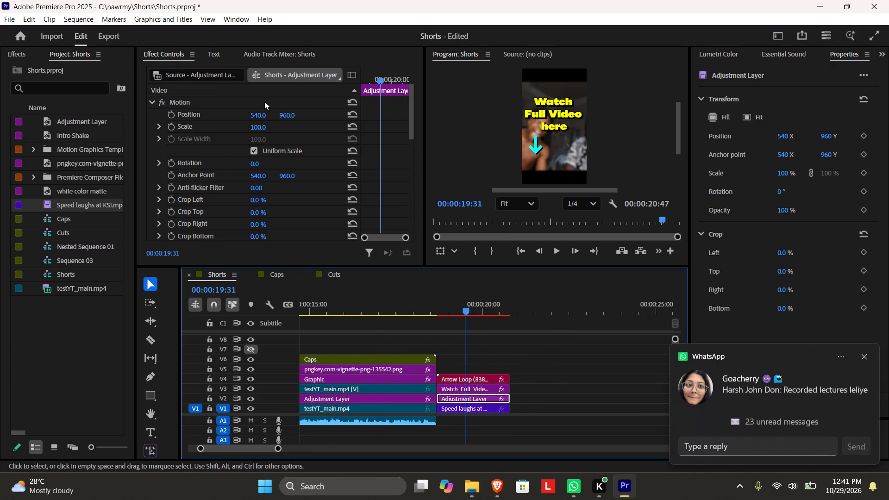
scroll(236, 161, down, 9)
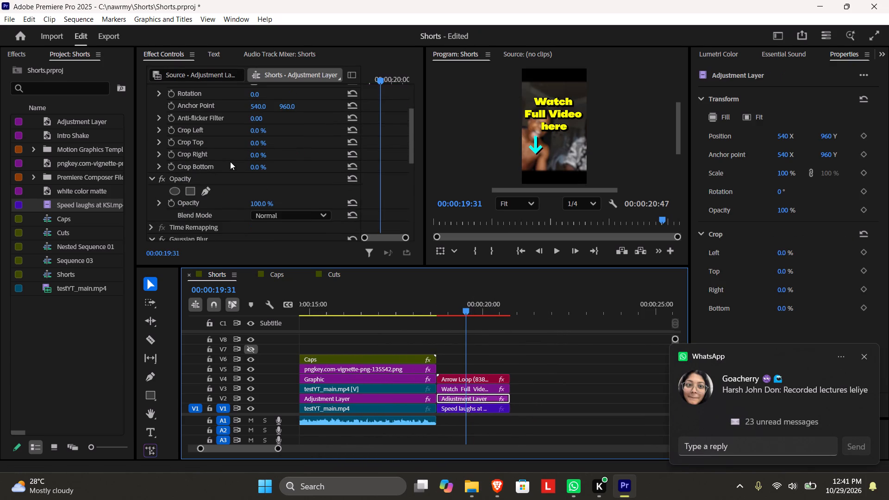
scroll(230, 162, down, 5)
drag(261, 170, 256, 172)
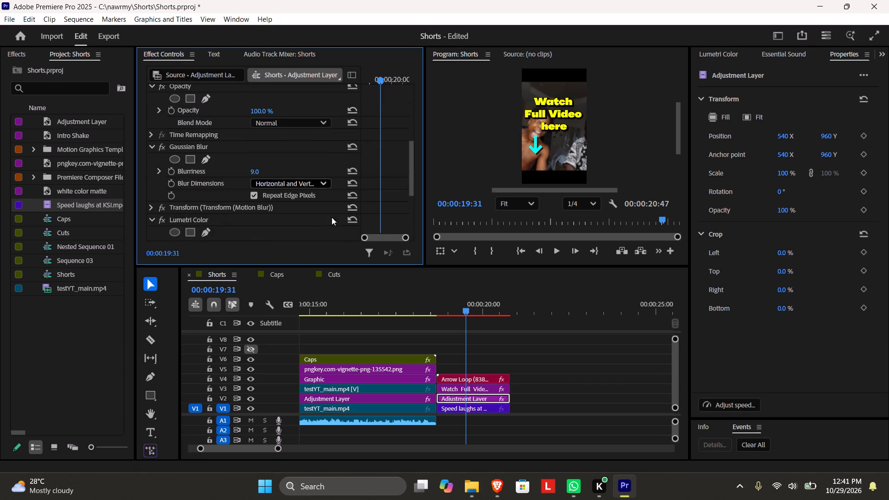
Scale the Speed laughs at KSI.mp4 clip to 137 and shift it horizontally to bring the laughing face toward the frame's centre.
click(457, 406)
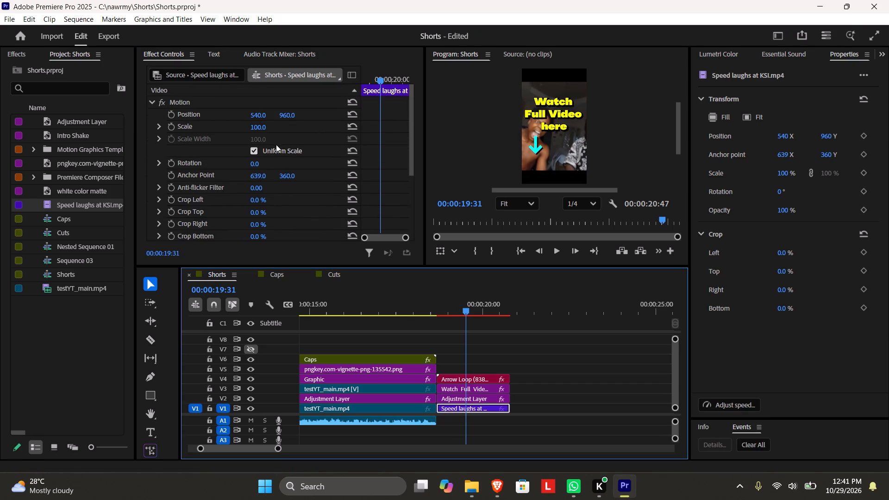
drag(261, 130, 286, 132)
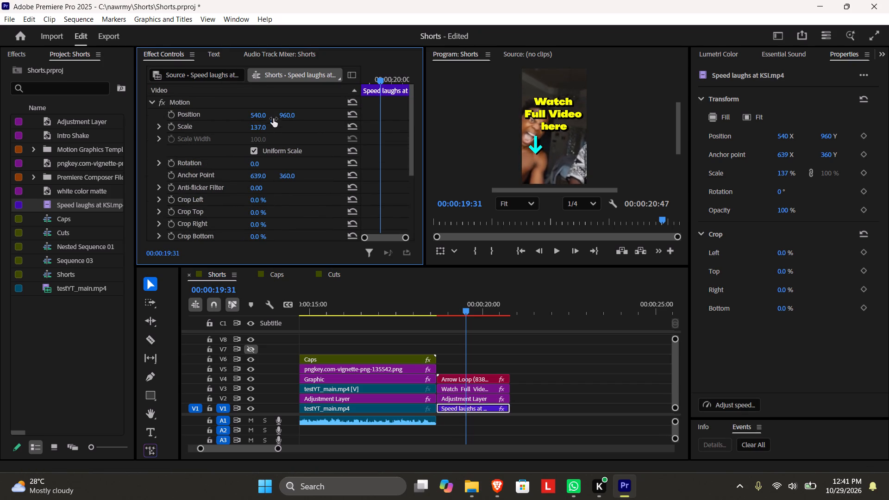
click(438, 299)
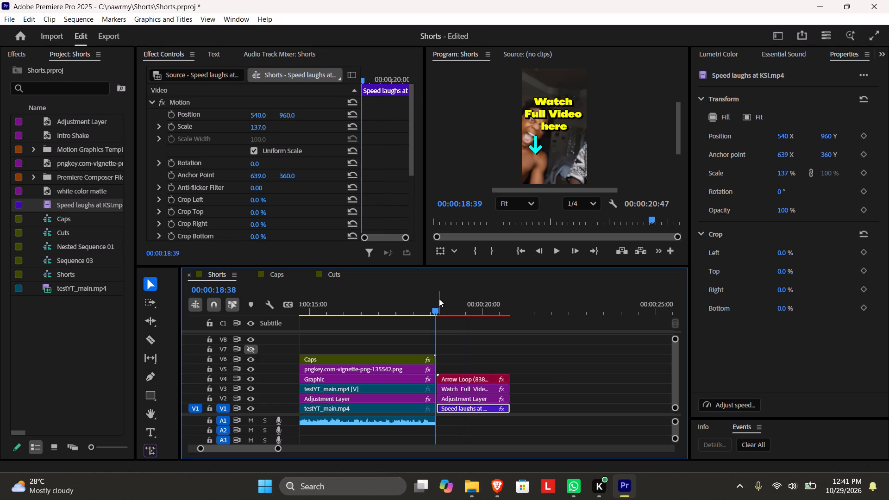
key(space)
key(space)
drag(257, 112, 289, 113)
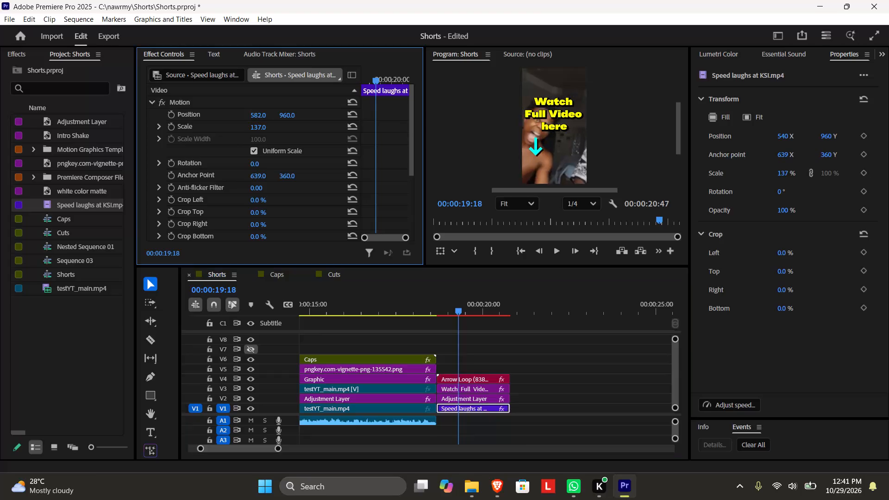
drag(289, 113, 369, 121)
Raise the Watch Full Video here text to a vertical position of 593 and play back the end section.
click(474, 390)
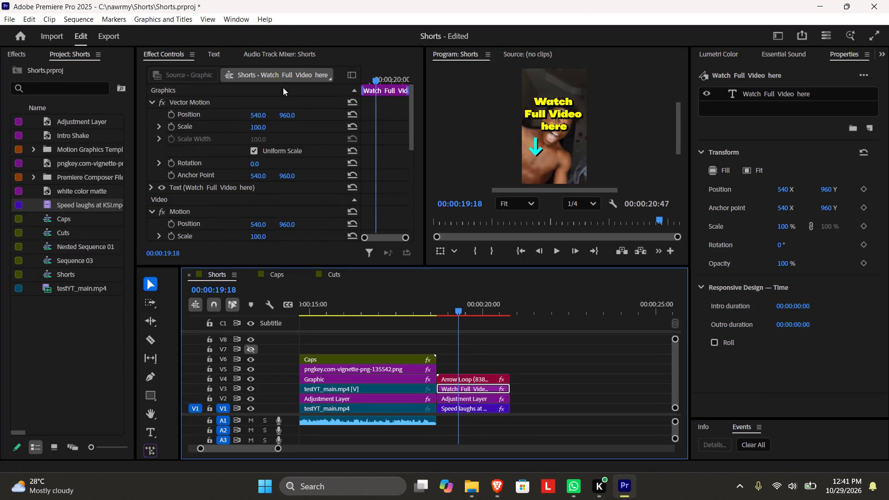
drag(292, 112, 84, 155)
click(439, 312)
key(space)
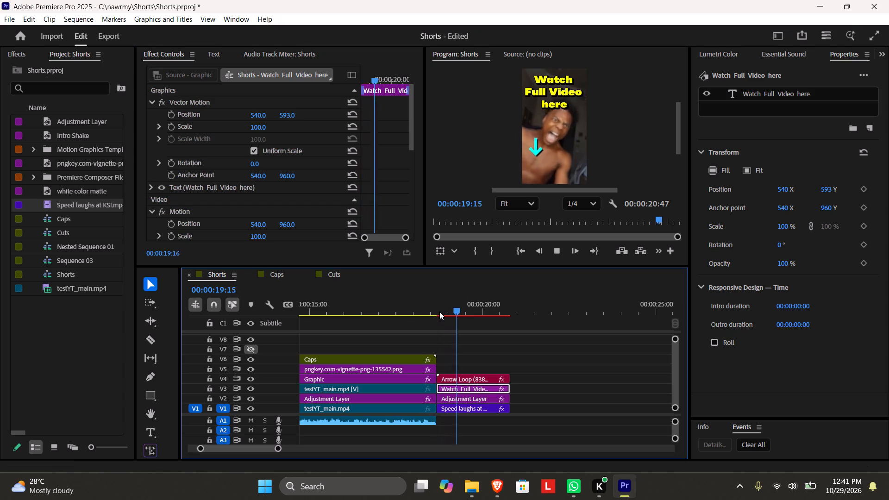
key(space)
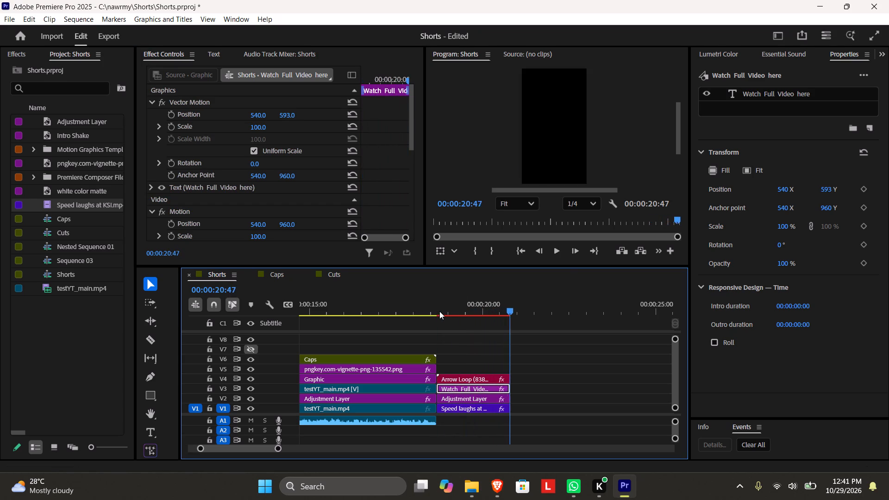
Save the project and check the short by playing the end section and scrubbing its opening seconds.
key(ctrl+s)
drag(280, 447, 356, 449)
drag(418, 298, 436, 300)
key(space)
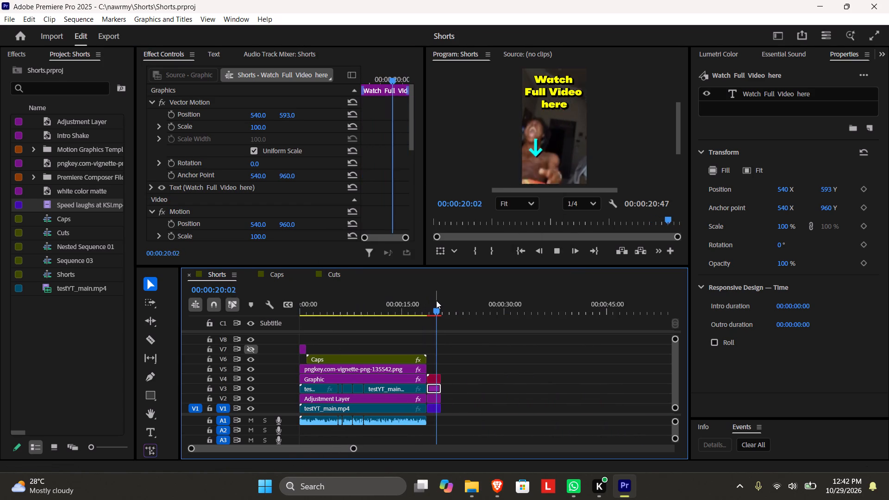
key(space)
key(space)
key(ctrl+s)
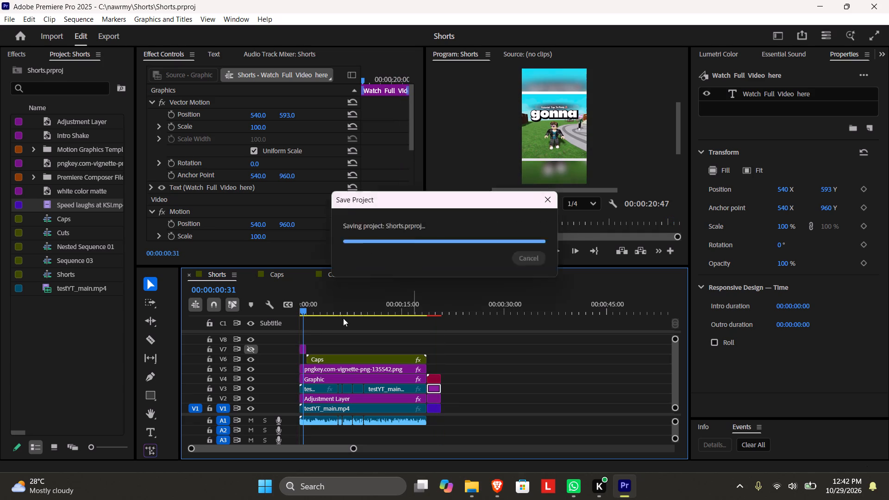
drag(304, 306, 322, 312)
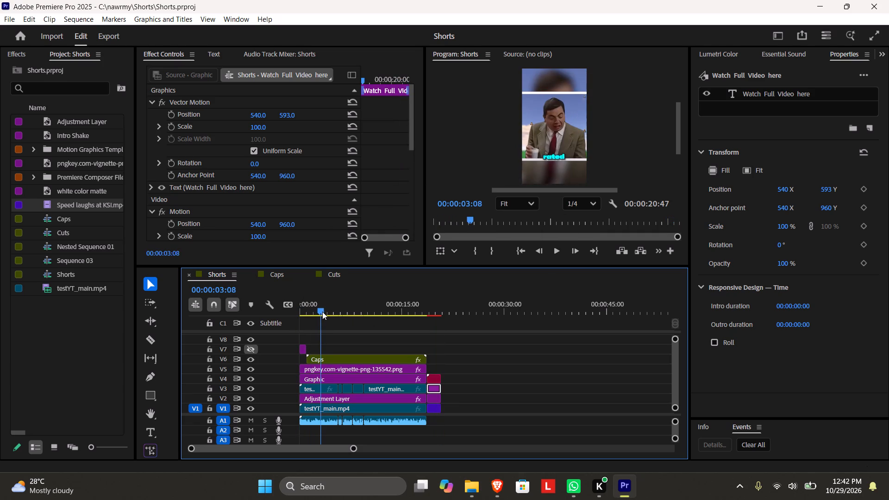
Return the playhead to the start of the Shorts sequence and open its export settings.
drag(322, 312, 292, 319)
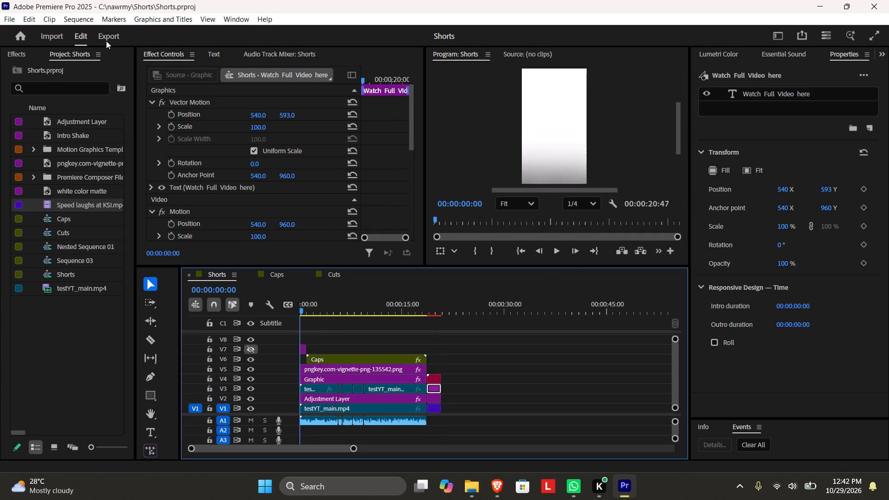
click(106, 40)
key(space)
key(alt+Tab)
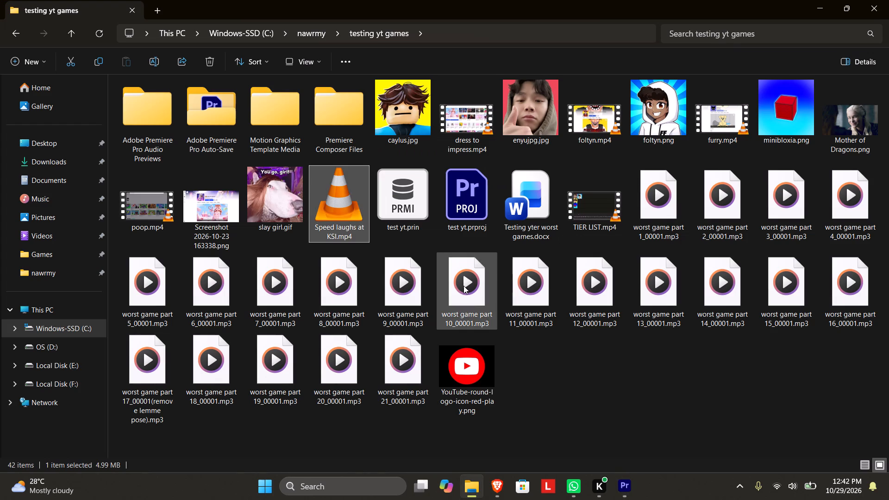
click(629, 487)
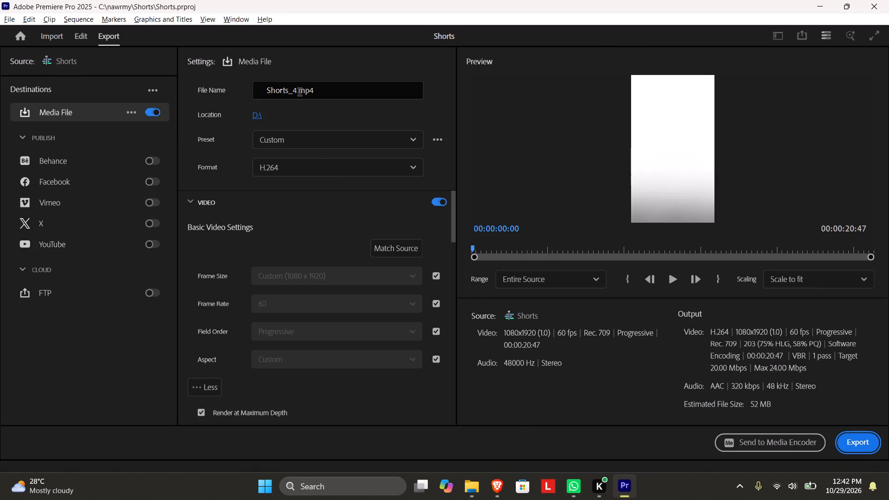
In File Explorer, permanently delete Shorts.mp4, Shorts_1.mp4, Shorts_2.mp4 and Shorts_3.mp4 from the OS (D:) drive.
click(472, 488)
click(596, 356)
drag(573, 365, 577, 366)
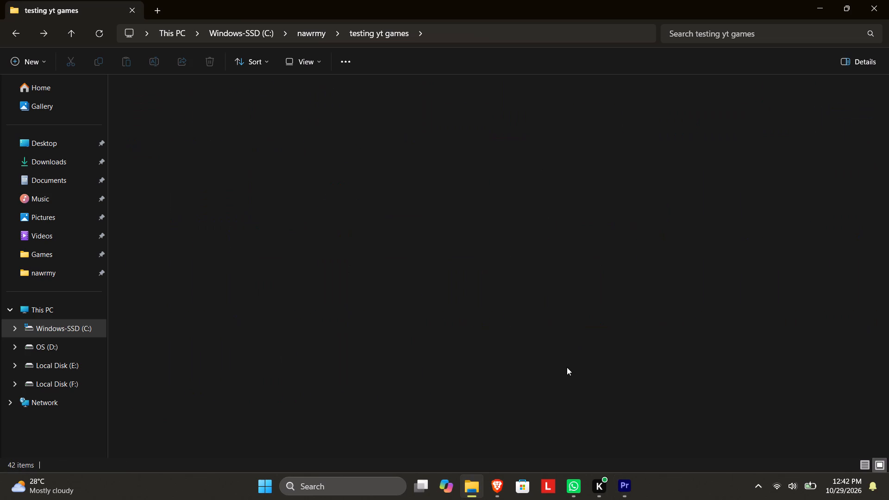
click(53, 343)
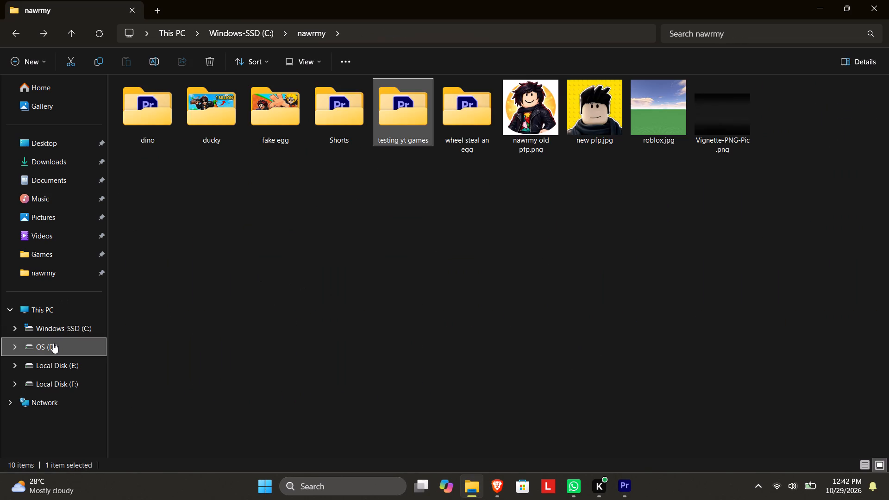
drag(280, 161, 281, 161)
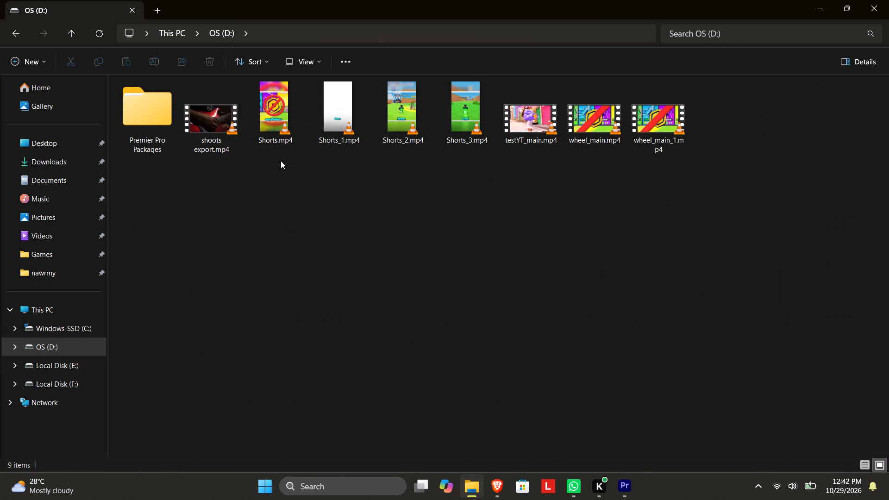
drag(281, 161, 494, 139)
key(shift+Delete)
key(Return)
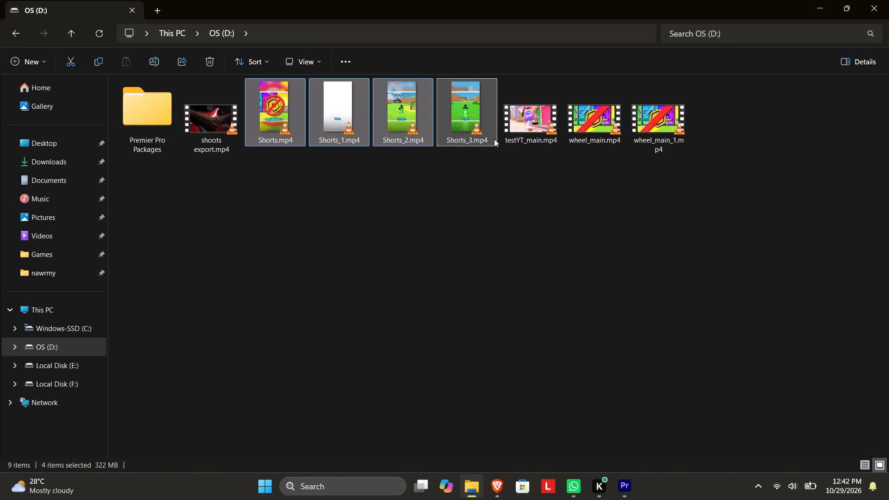
Back in Premiere Pro, change the export file name to Shorts.mp4 and export the sequence to D:\.
key(alt+Tab)
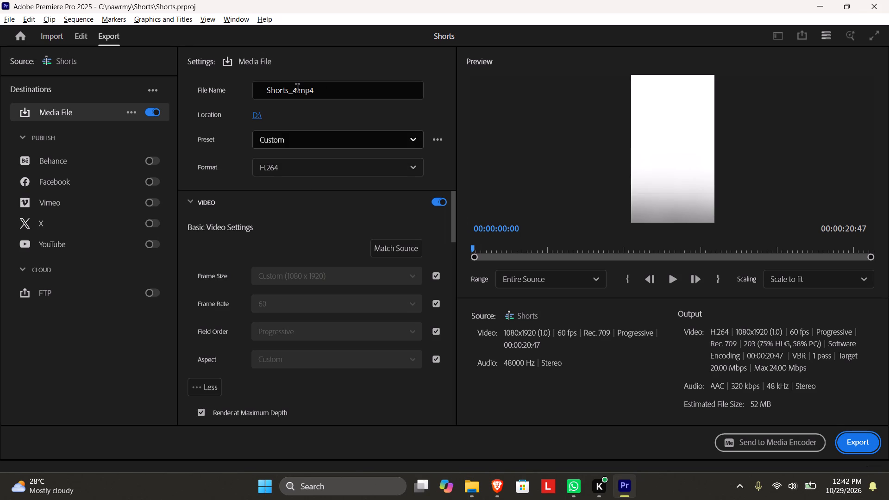
drag(297, 89, 290, 90)
key(BackSpace)
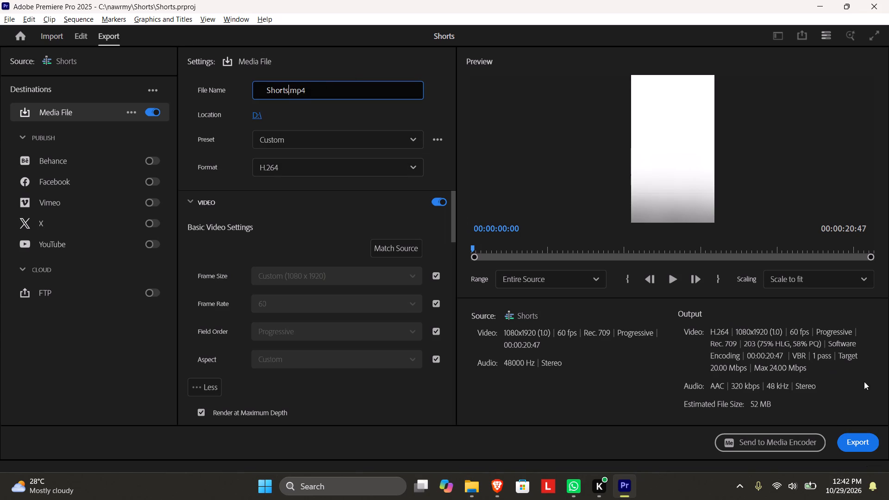
click(860, 442)
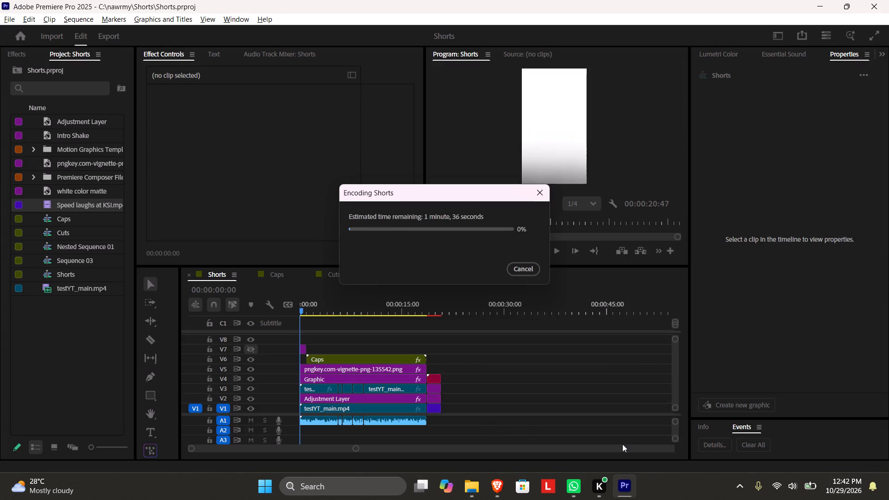
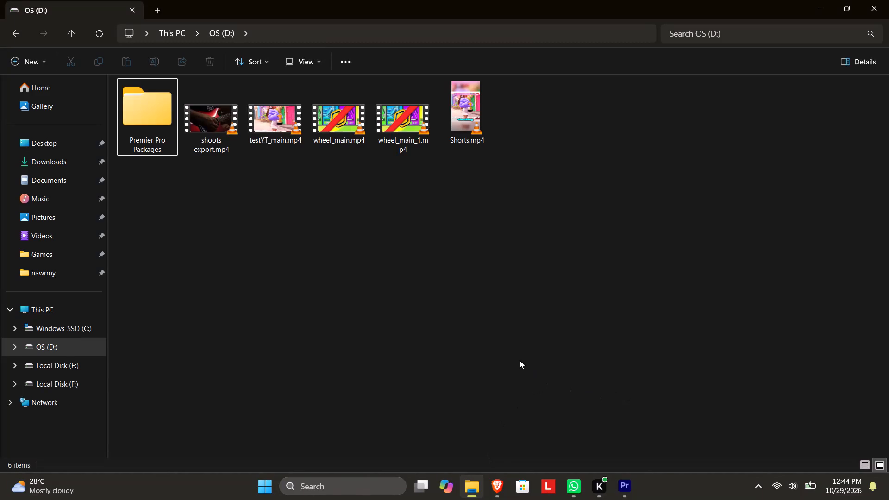
Switch to Premiere Pro and, in the Cuts sequence, move the testYT_main.mp4 clip with its audio to 00:00:00:00.
click(642, 492)
click(632, 487)
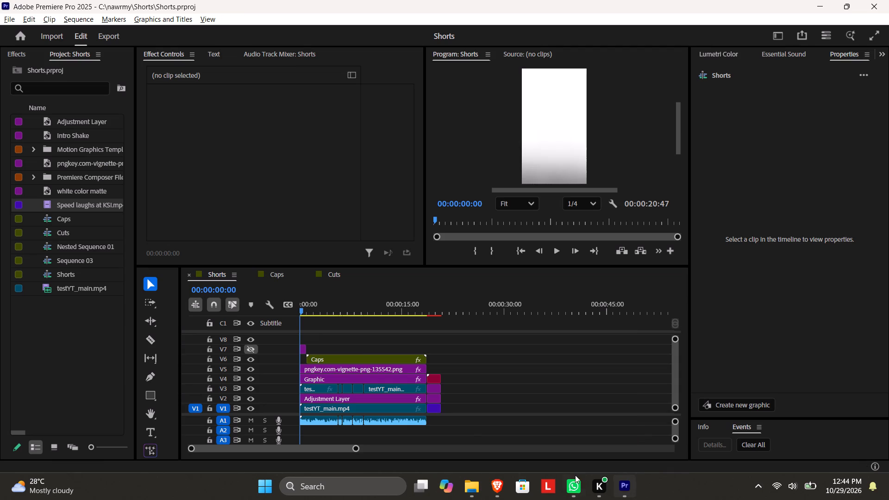
click(335, 273)
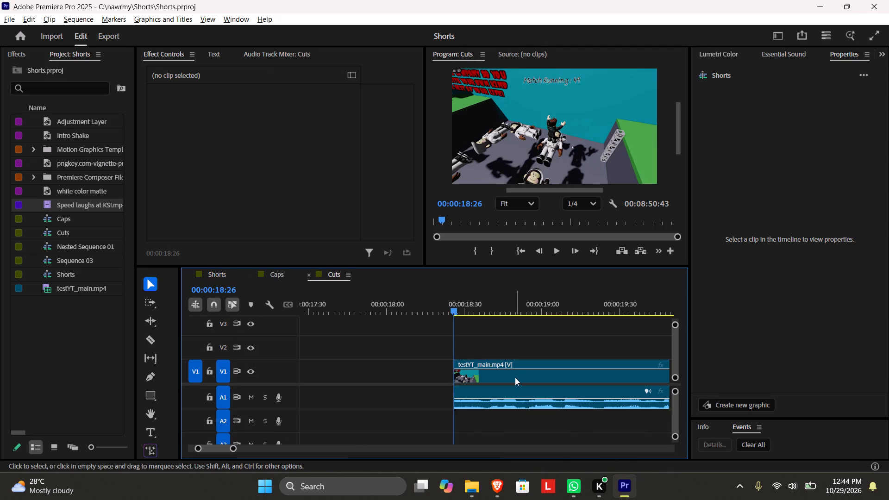
drag(513, 381, 301, 381)
drag(234, 451, 318, 448)
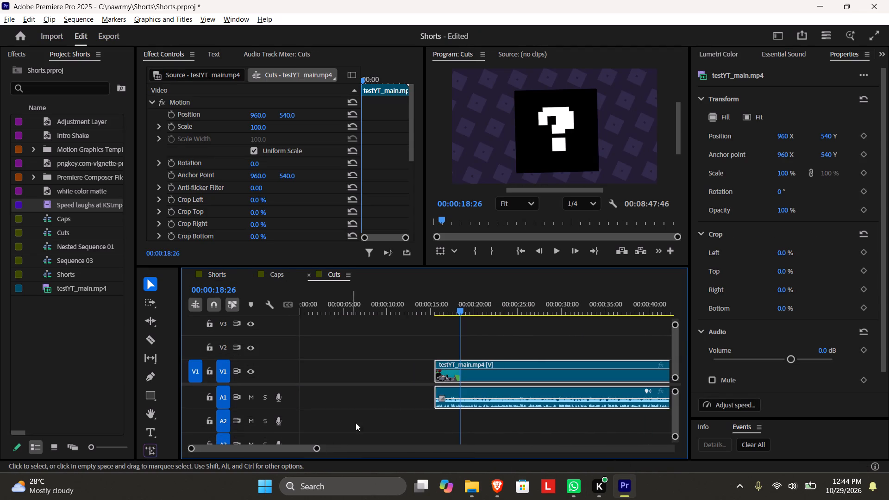
drag(485, 378, 288, 386)
drag(324, 306, 236, 302)
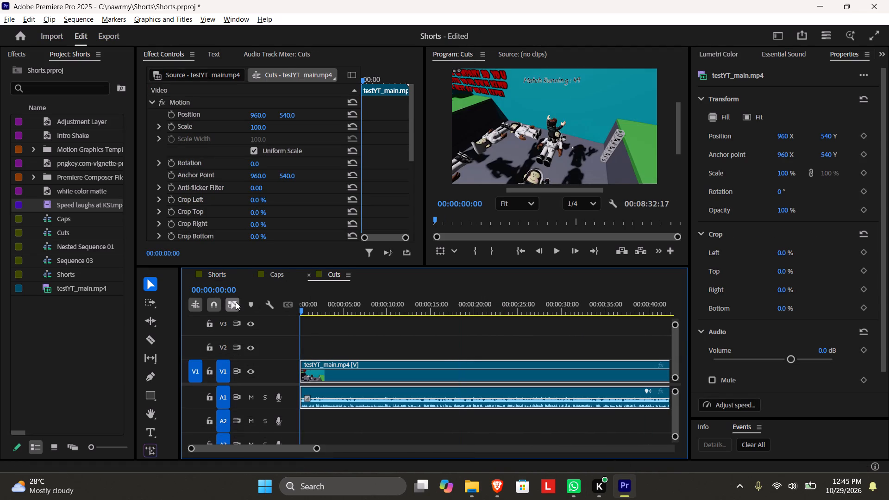
Trim the opening of the testYT_main.mp4 clip up to 00:00:01:43 and move the clip back to the sequence start.
key(space)
key(space)
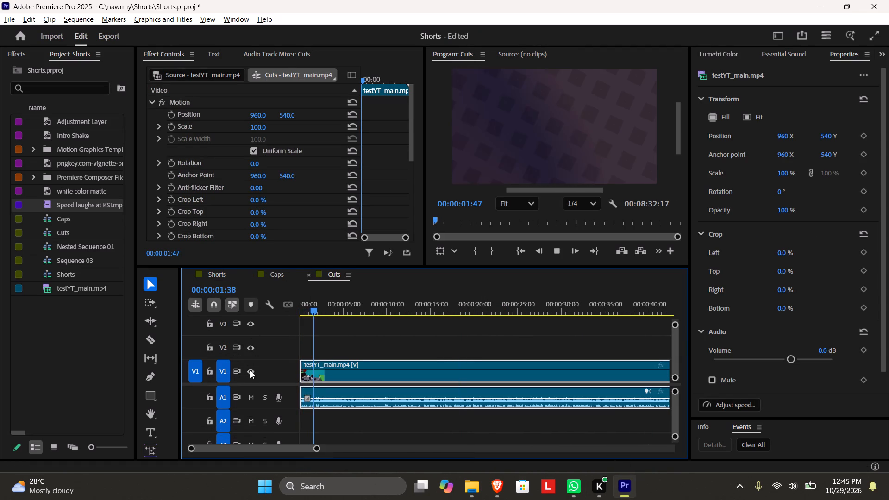
drag(318, 446, 282, 450)
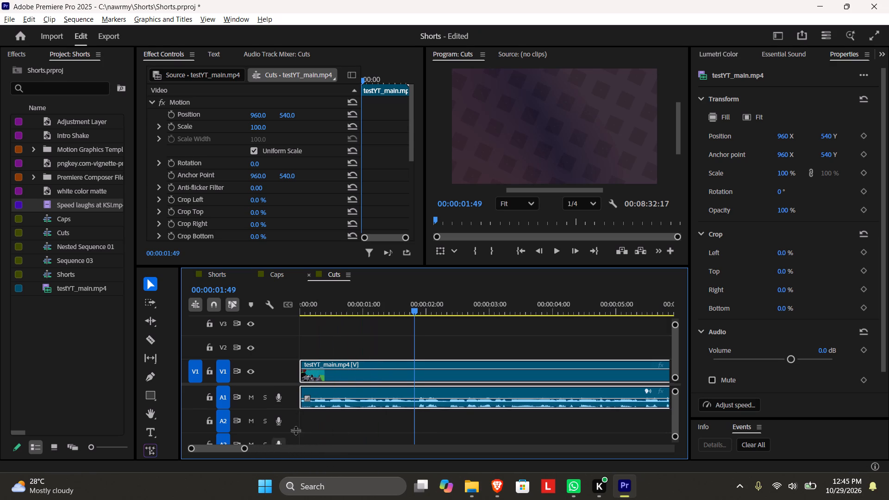
drag(408, 306, 403, 309)
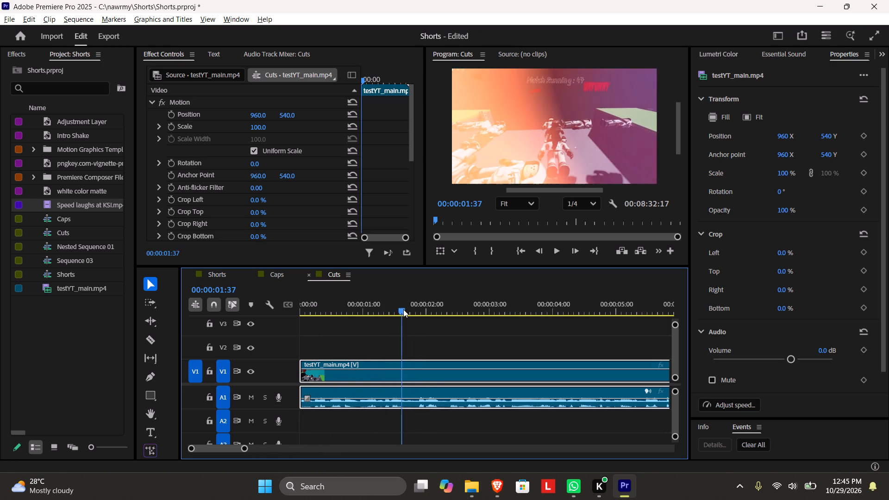
drag(403, 309, 409, 316)
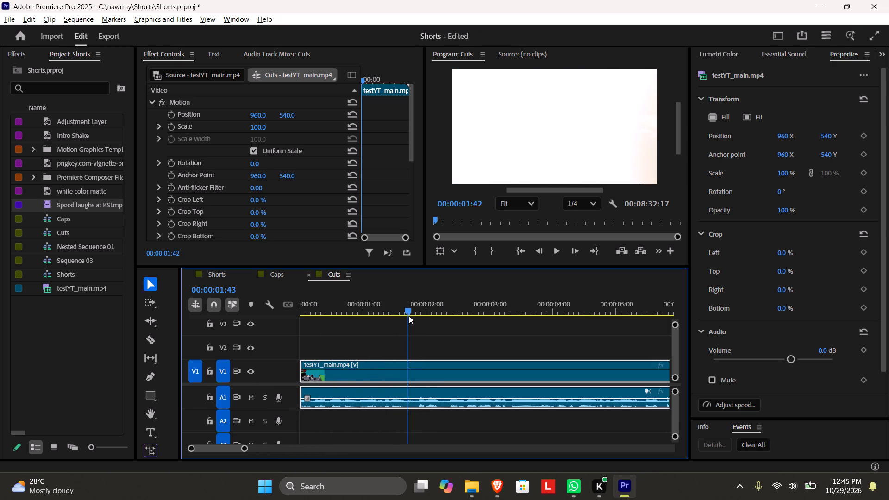
drag(301, 364, 410, 362)
click(417, 378)
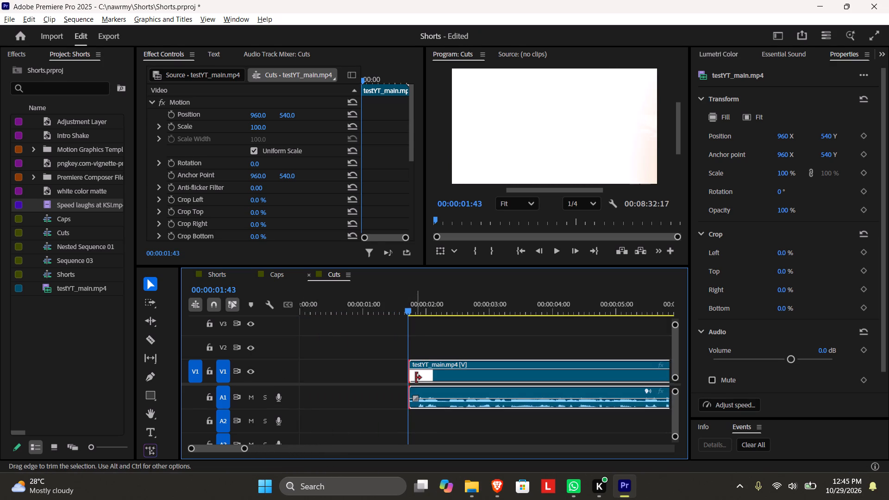
drag(429, 376, 303, 378)
Play the trimmed Cuts sequence from its start through about the first 28 seconds.
drag(312, 302, 251, 312)
key(space)
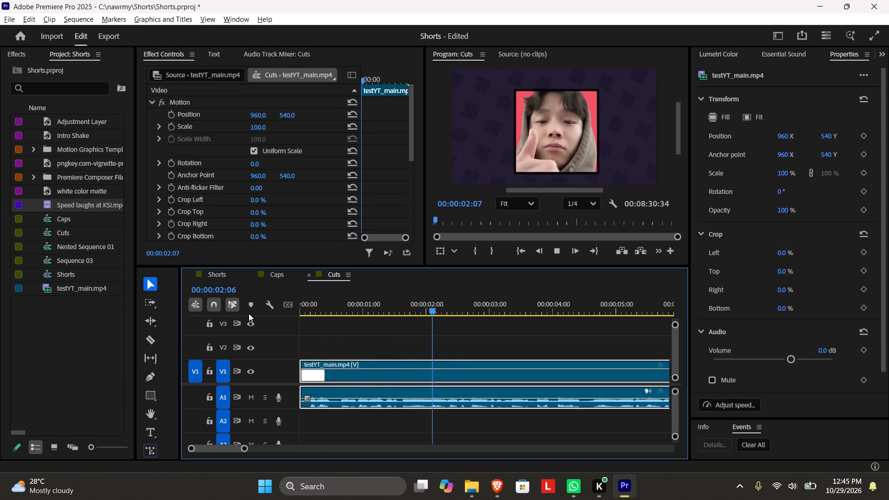
drag(245, 449, 281, 447)
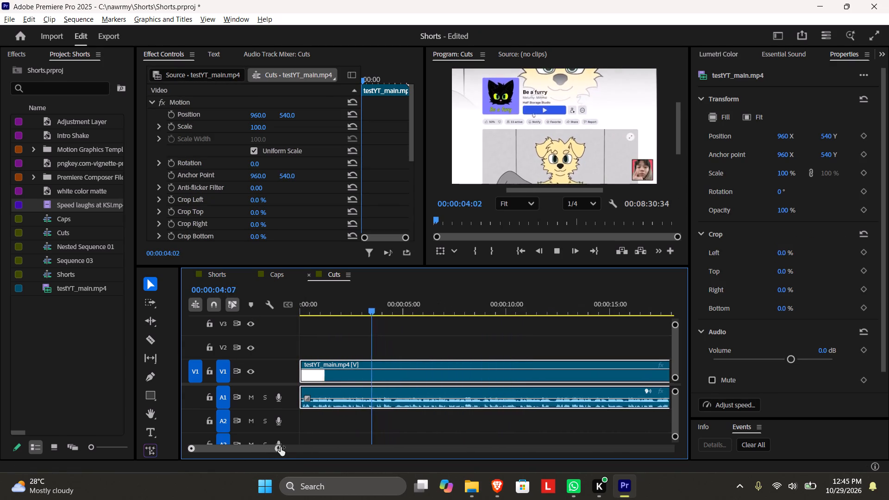
drag(281, 447, 282, 448)
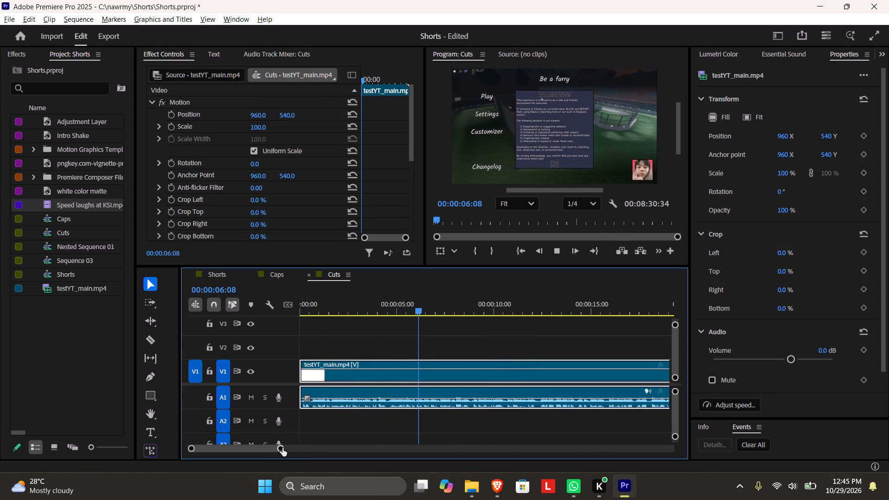
drag(283, 450, 302, 448)
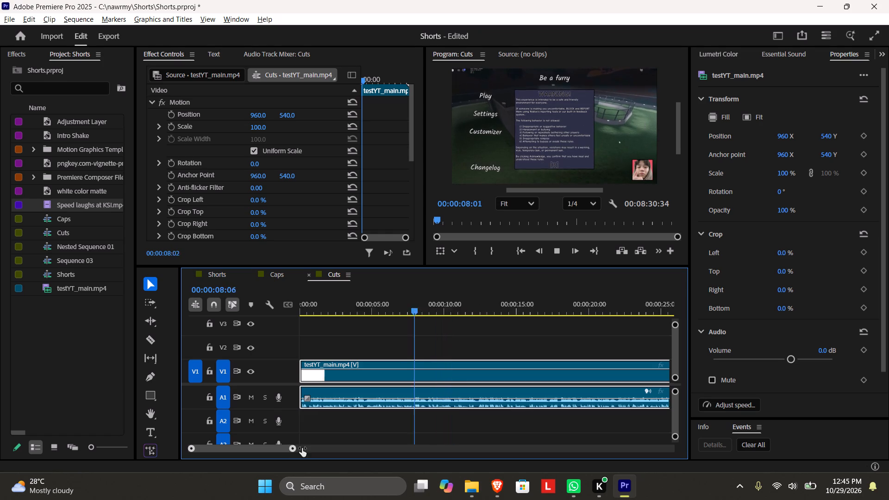
drag(302, 448, 426, 437)
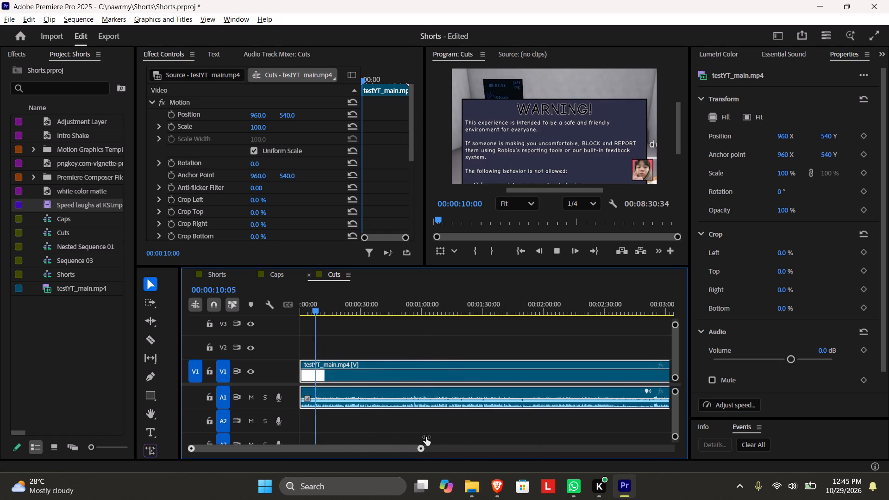
drag(426, 437, 427, 437)
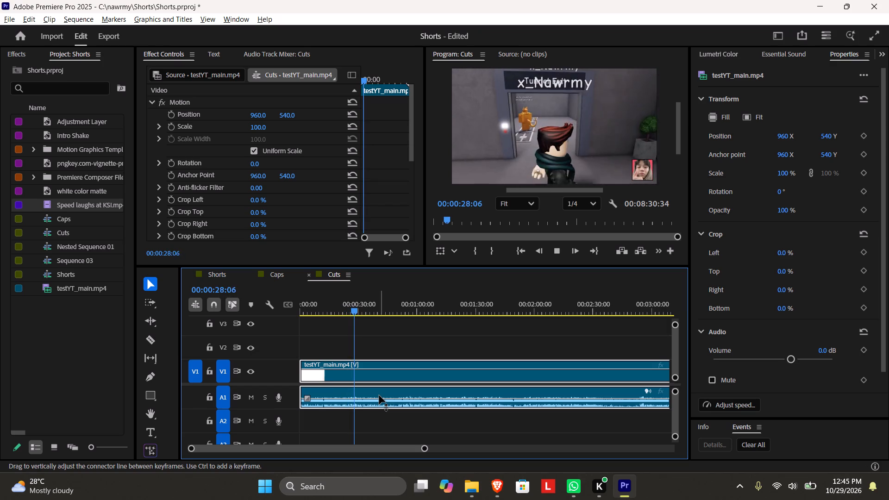
key(space)
Split the testYT_main.mp4 clip at 00:01:53:56, just before the Poop a Big Poop game page, and select the first part.
click(468, 306)
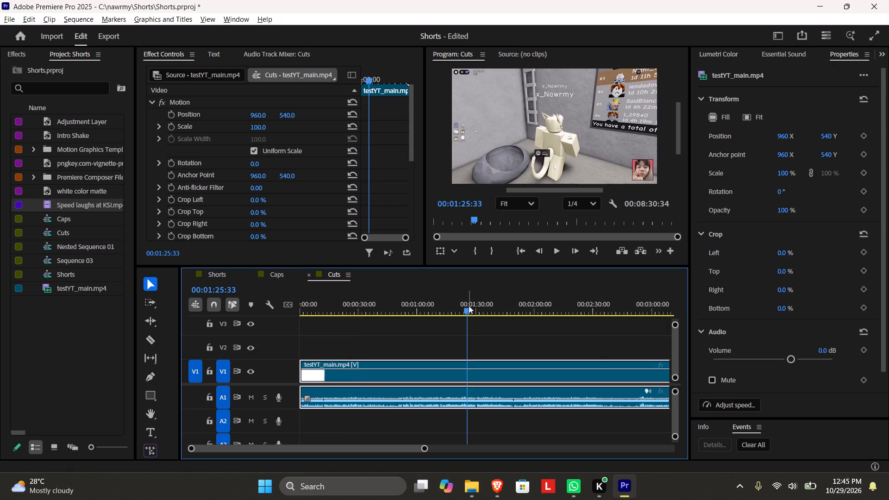
drag(468, 310, 506, 318)
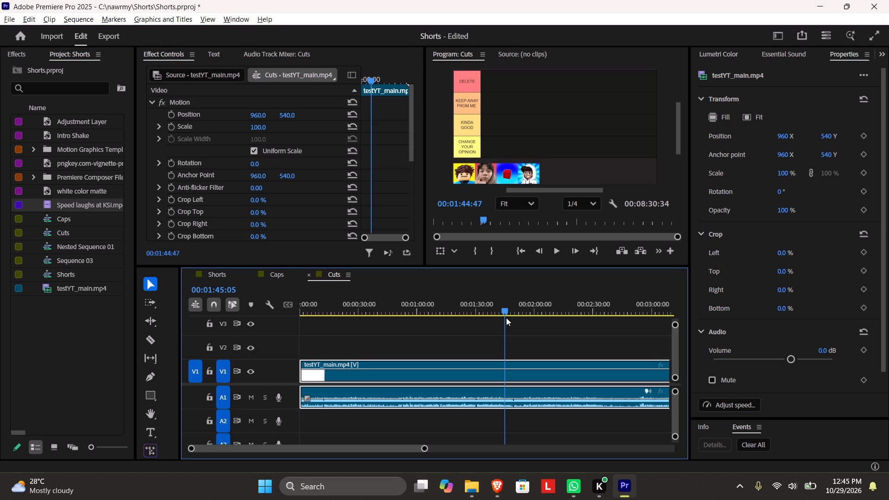
drag(506, 318, 512, 319)
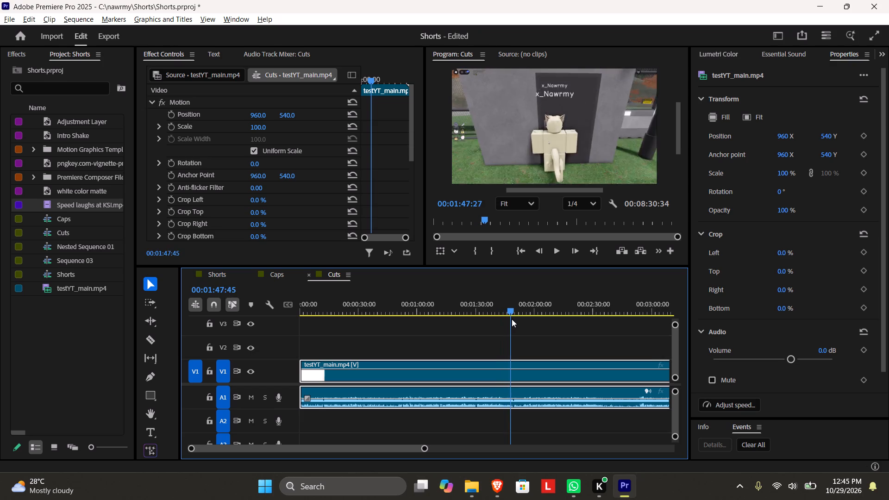
drag(512, 319, 495, 323)
key(space)
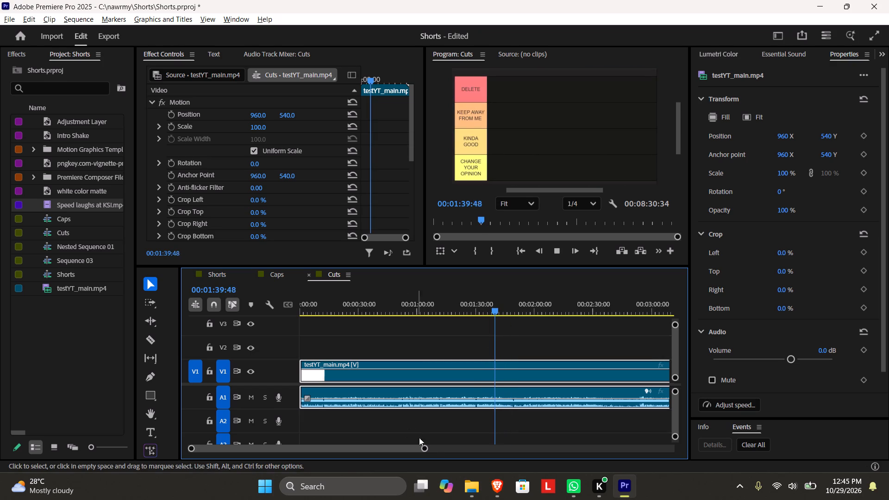
drag(425, 450, 406, 448)
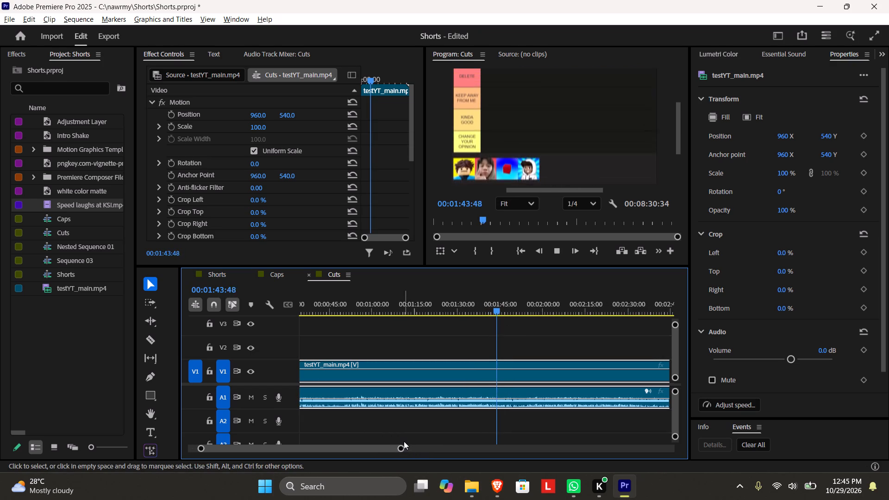
drag(401, 447, 368, 444)
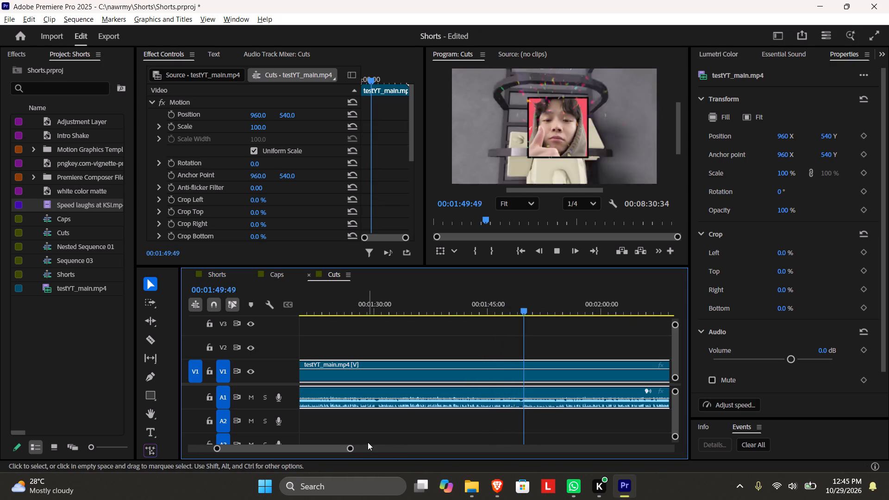
key(space)
key(space)
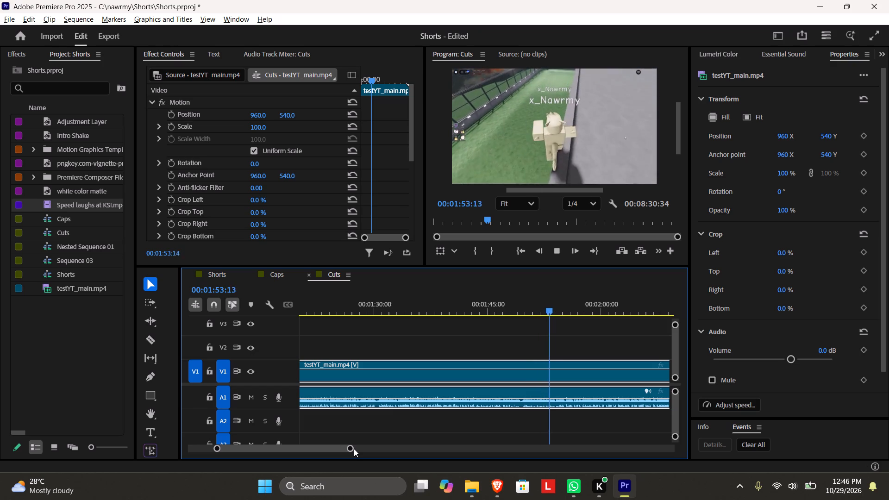
key(space)
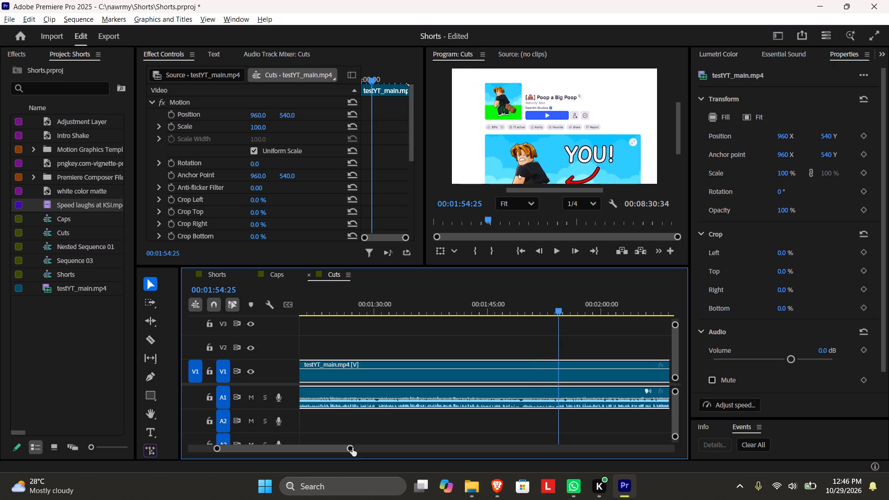
drag(350, 446, 319, 450)
key(Left)
key(Left)
key(Left)
key(Left)
key(Left)
key(Left)
key(Left)
key(Left)
key(Left)
key(Left)
key(Left)
key(Left)
key(Left)
key(Left)
key(Left)
key(Left)
key(Left)
key(Left)
key(Left)
key(Left)
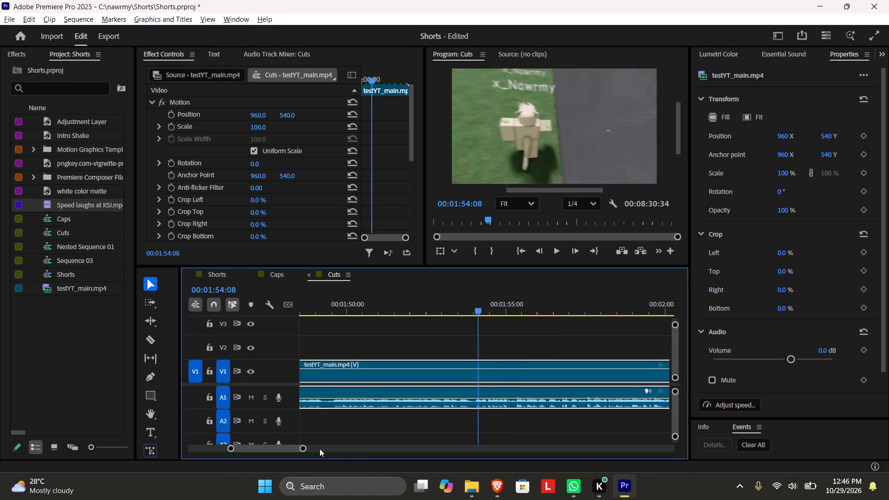
key(Right)
key(Left)
key(Left)
key(Left)
key(Left)
key(Left)
key(Left)
key(Left)
key(Left)
key(Left)
key(Left)
key(Left)
key(Left)
key(Left)
key(Left)
key(Left)
key(Left)
key(Left)
key(Left)
key(Left)
key(Left)
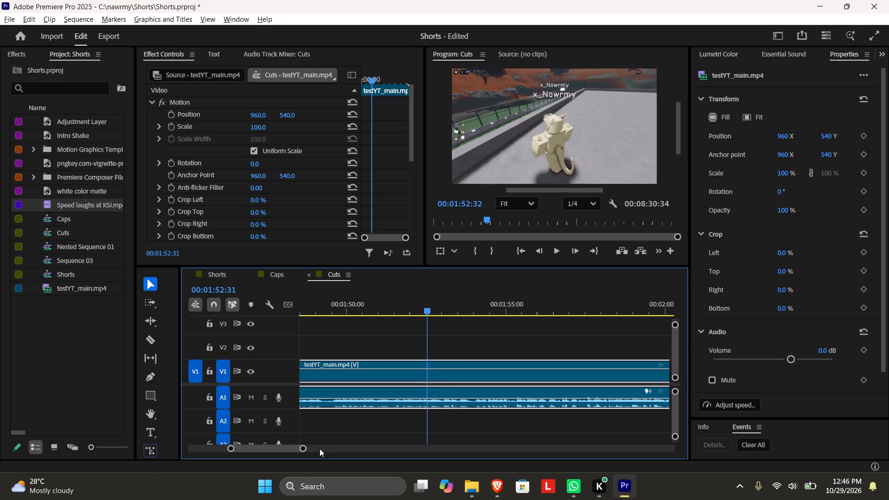
key(space)
key(space)
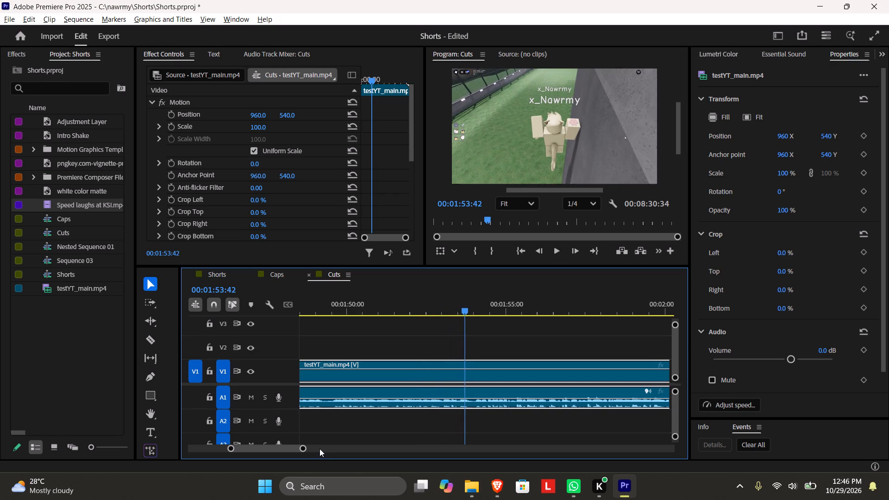
key(space)
key(space)
key(space)
key(space)
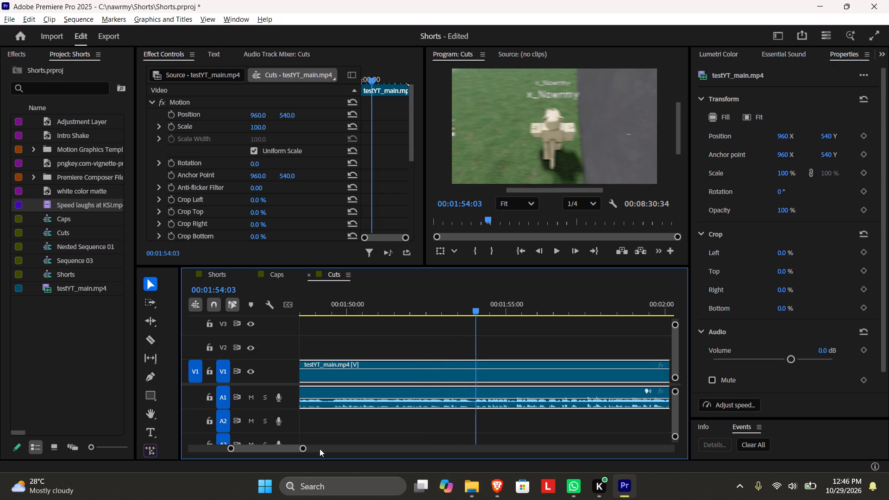
key(Left)
key(Left)
key(Left)
key(Left)
key(Left)
key(Left)
key(Left)
key(Left)
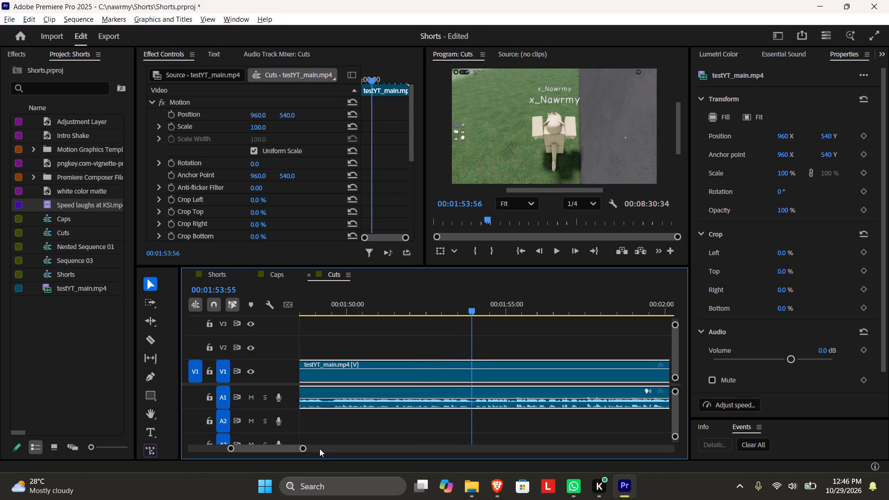
key(Right)
key(c)
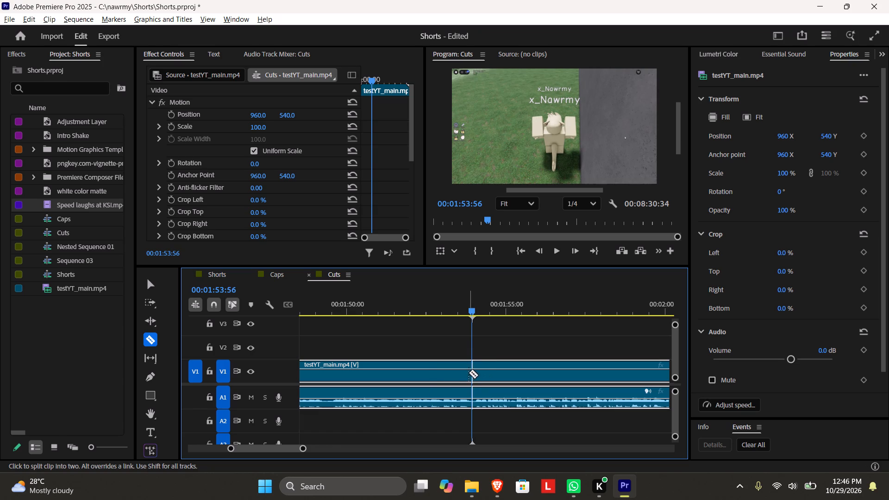
click(470, 373)
key(v)
click(388, 374)
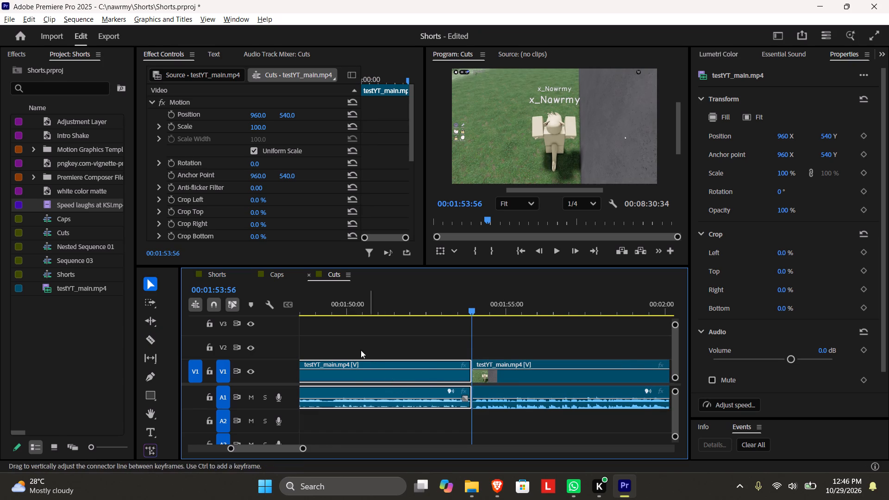
Play the Cuts sequence from its start through about the first 9 seconds.
drag(357, 307, 237, 318)
drag(302, 448, 378, 439)
click(353, 322)
drag(369, 290, 194, 337)
drag(420, 450, 460, 442)
drag(341, 300, 256, 321)
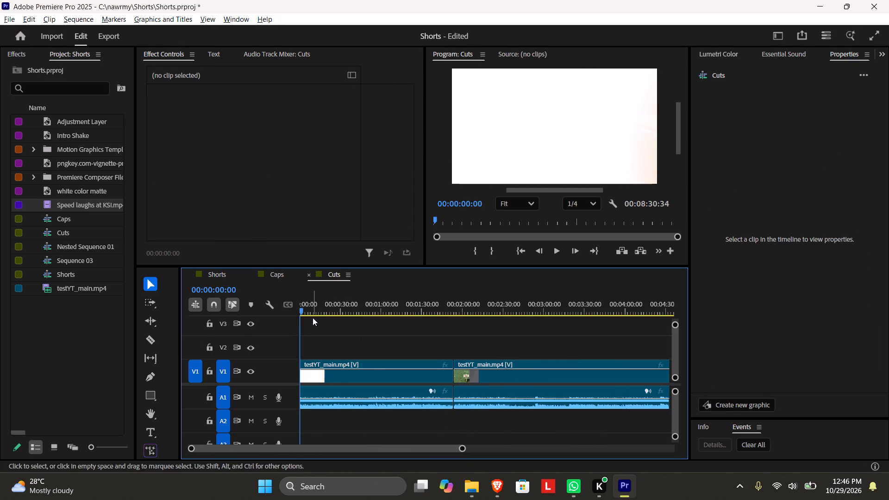
key(space)
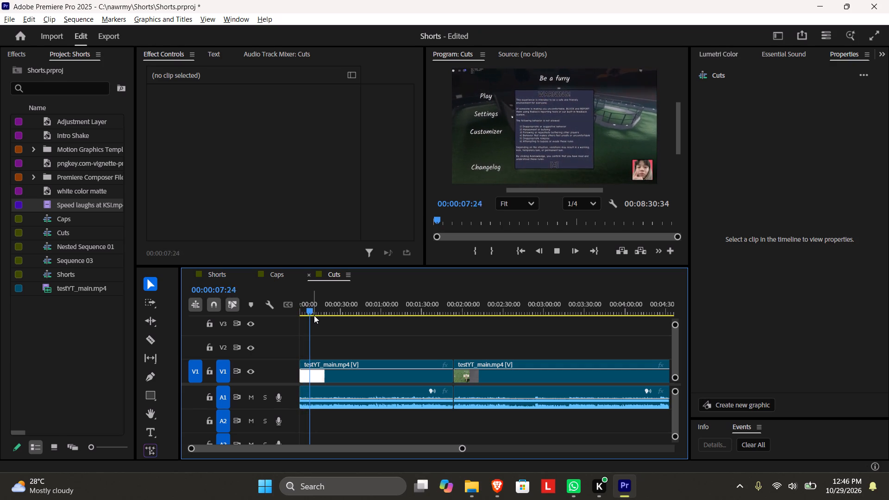
key(space)
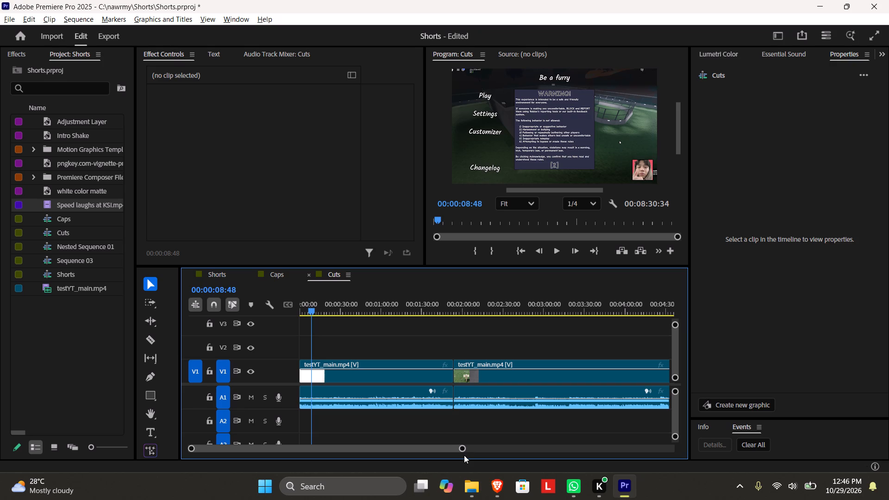
key(space)
key(space)
Split the first testYT_main.mp4 clip at 00:00:10:29, while the enlarged WARNING! notice fills the frame.
drag(463, 449, 436, 454)
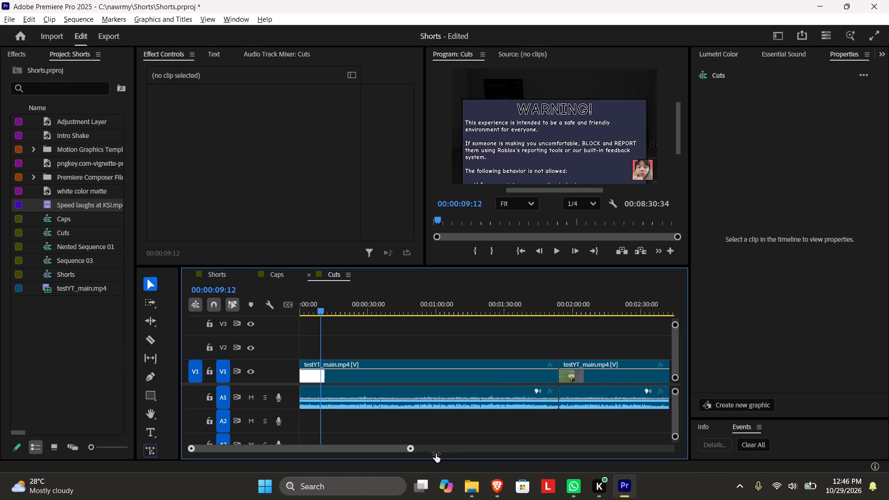
drag(436, 454, 434, 454)
key(space)
key(space)
drag(406, 450, 371, 450)
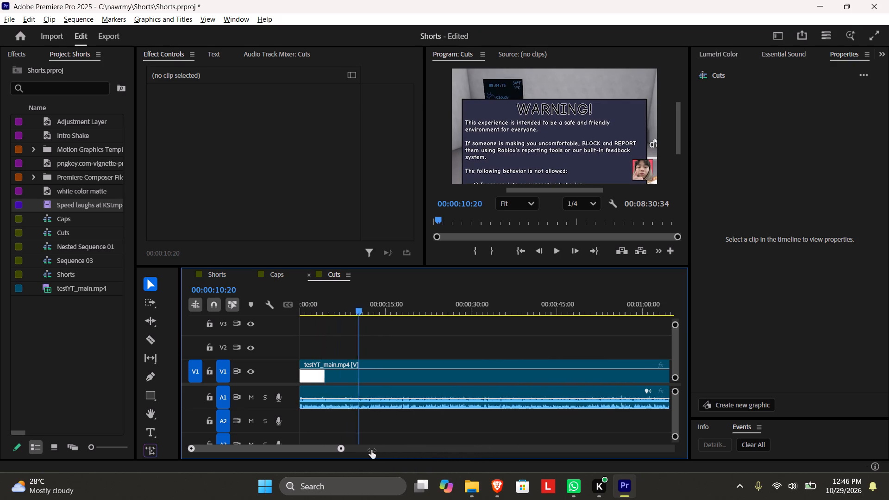
drag(371, 450, 332, 442)
key(space)
key(space)
key(space)
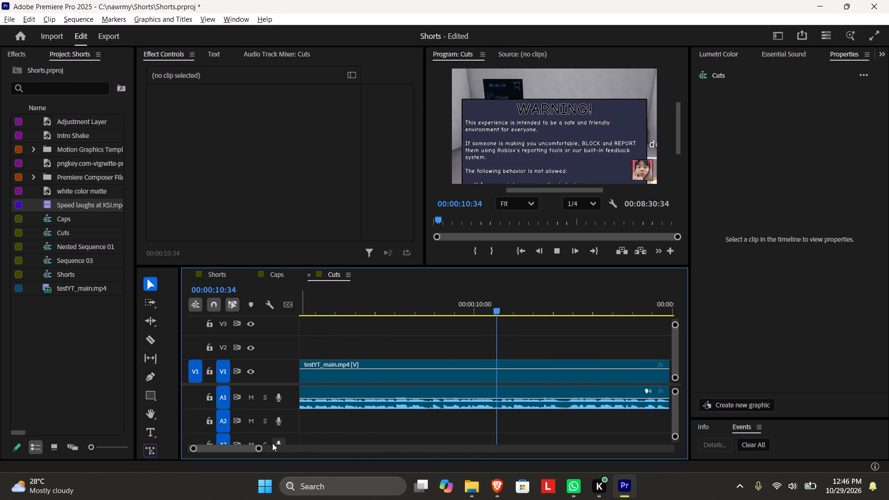
key(space)
drag(258, 448, 243, 450)
click(449, 301)
key(space)
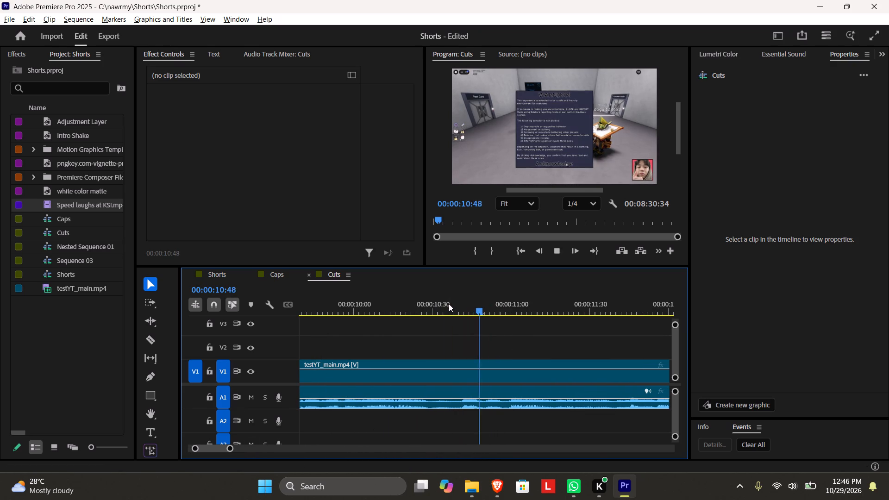
key(space)
drag(465, 308, 433, 316)
key(space)
key(space)
drag(451, 307, 433, 312)
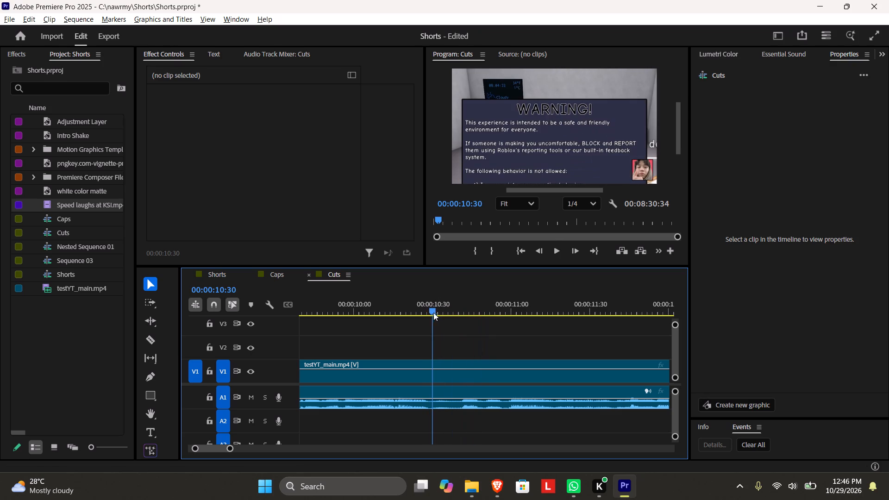
drag(433, 312, 432, 313)
key(c)
click(432, 374)
key(v)
Split the testYT_main.mp4 clip again at 00:00:14:14, once the notice is gone and the character stands in the lobby.
key(space)
drag(232, 450, 249, 448)
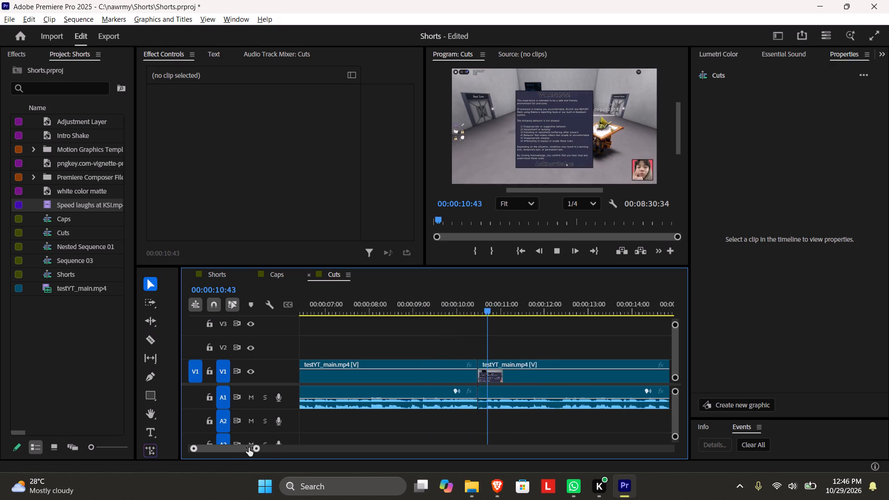
drag(249, 448, 256, 445)
scroll(404, 393, down, 5)
key(space)
drag(432, 306, 449, 309)
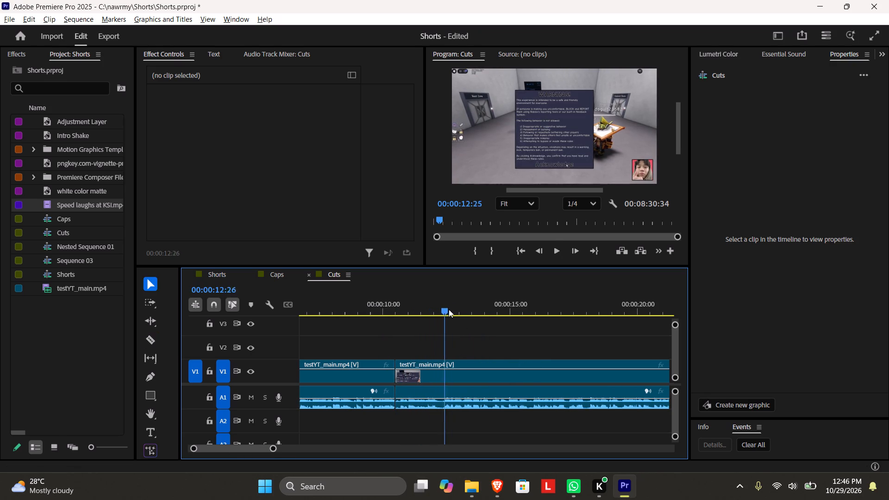
drag(449, 309, 494, 316)
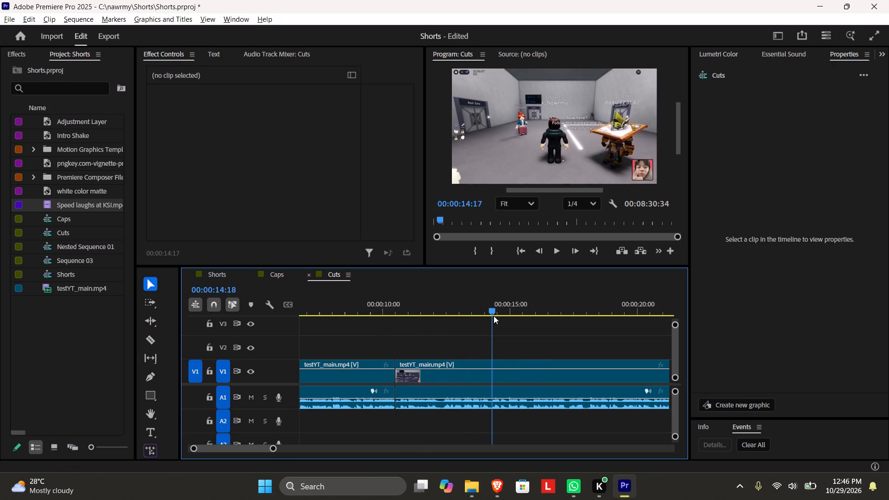
drag(494, 316, 471, 319)
key(space)
key(space)
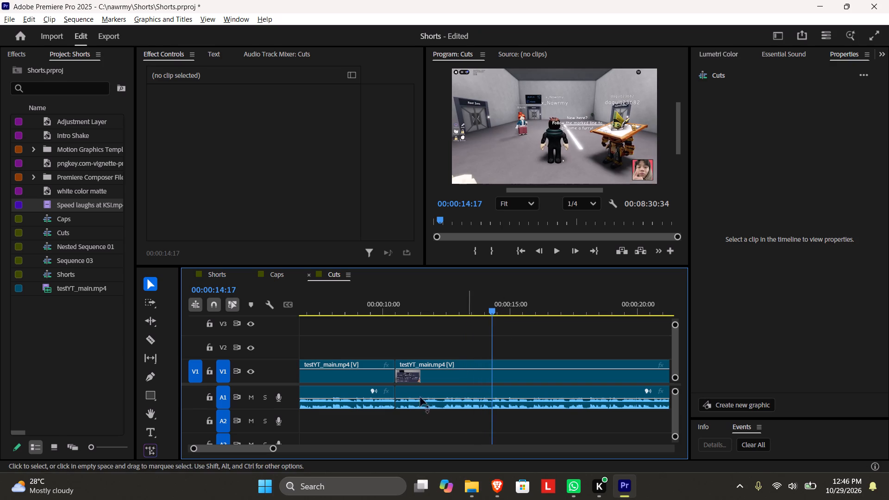
drag(272, 450, 250, 451)
key(space)
key(space)
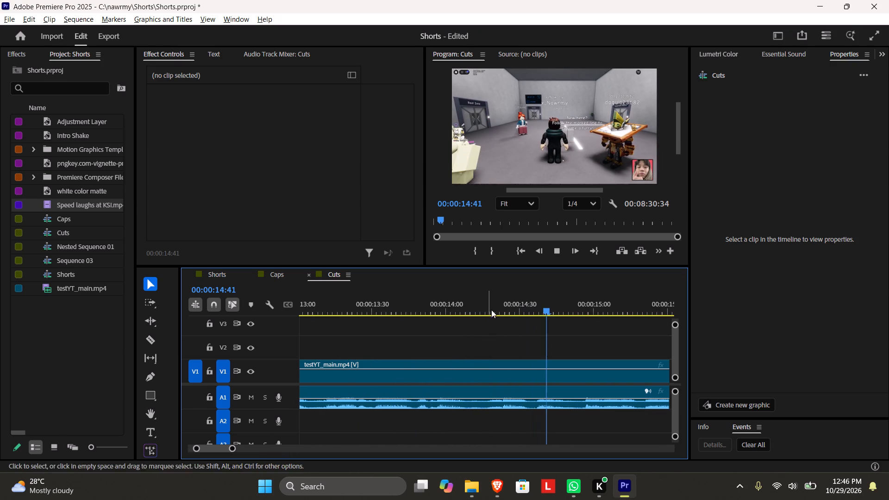
drag(493, 298, 481, 302)
key(c)
click(477, 376)
key(v)
Delete the section between the cuts at 00:00:10:29 and 00:00:14:14 and close the gap.
click(458, 382)
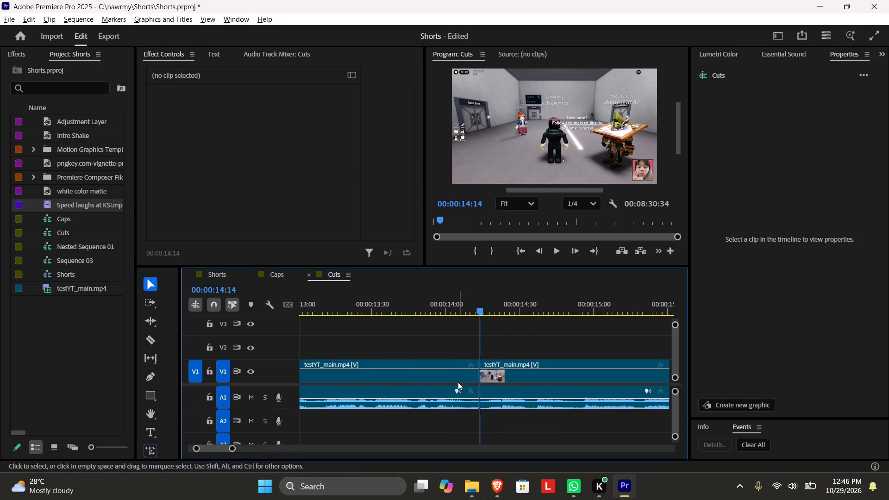
key(Delete)
click(449, 380)
key(BackSpace)
Play across the first join and split the following testYT_main.mp4 clip at 00:00:13:27.
drag(374, 295, 275, 310)
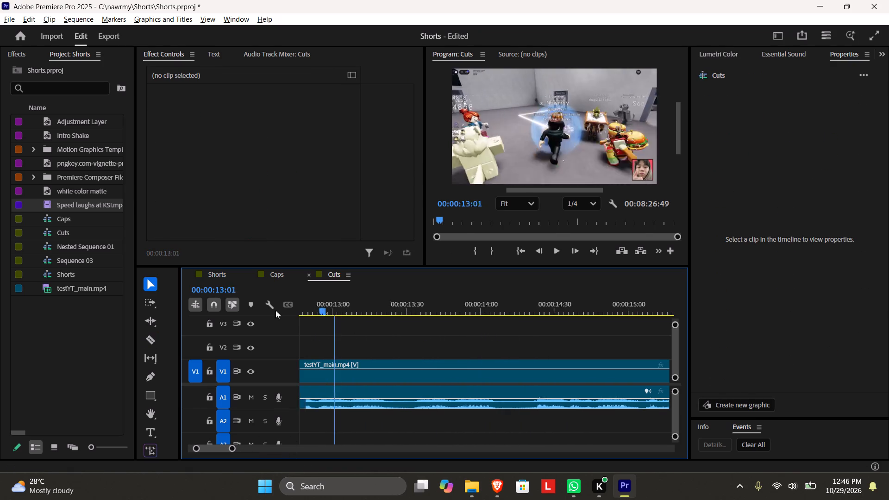
drag(275, 310, 461, 349)
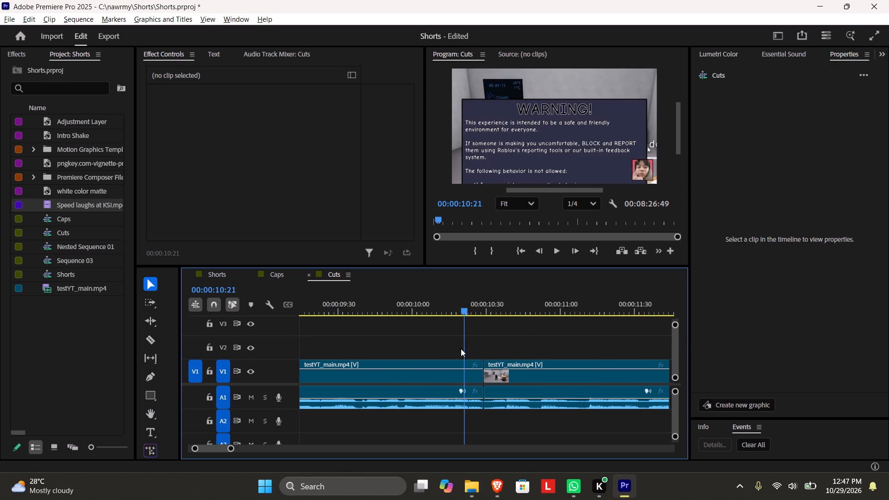
drag(461, 349, 454, 349)
key(space)
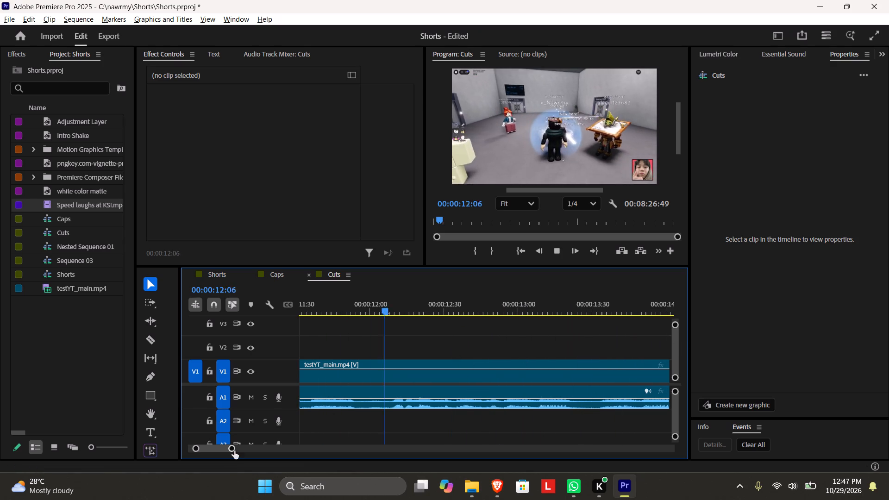
drag(234, 450, 245, 449)
scroll(413, 407, down, 3)
key(space)
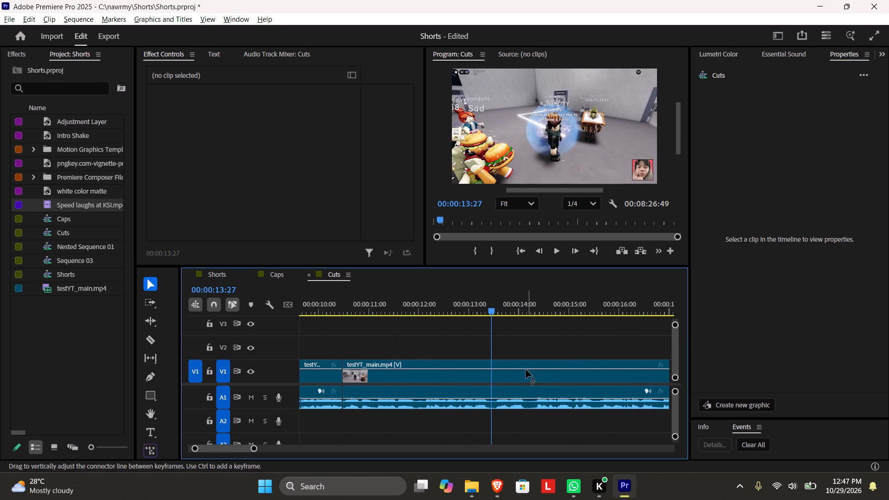
key(c)
click(495, 369)
key(v)
Split the testYT_main.mp4 clip at 00:00:16:53, as the character approaches the Equipment Room door.
key(space)
scroll(561, 380, down, 7)
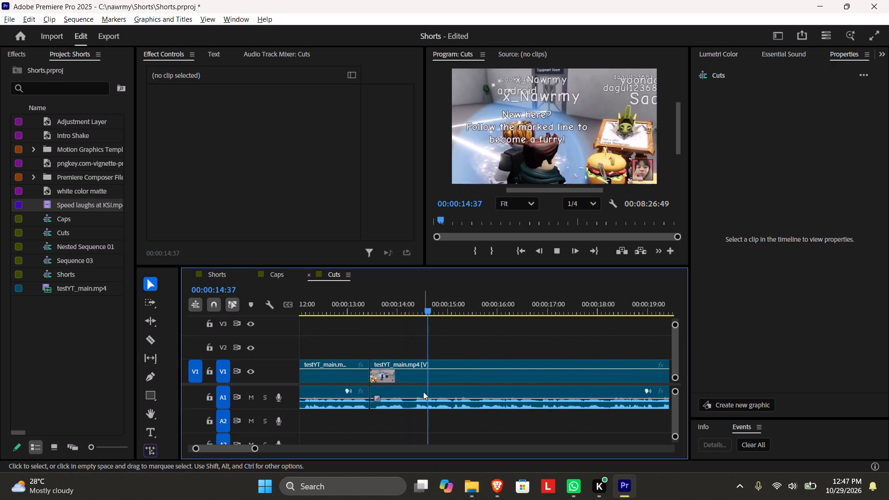
scroll(450, 370, down, 2)
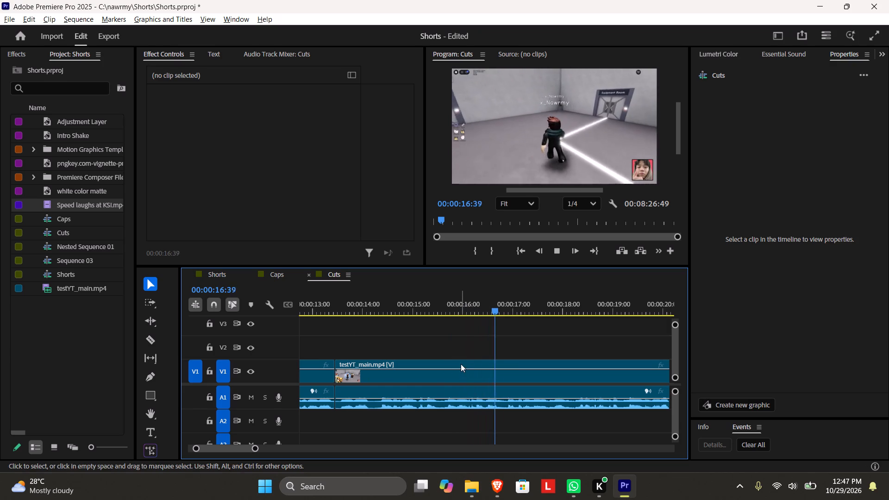
scroll(447, 366, down, 3)
key(space)
drag(469, 299, 466, 300)
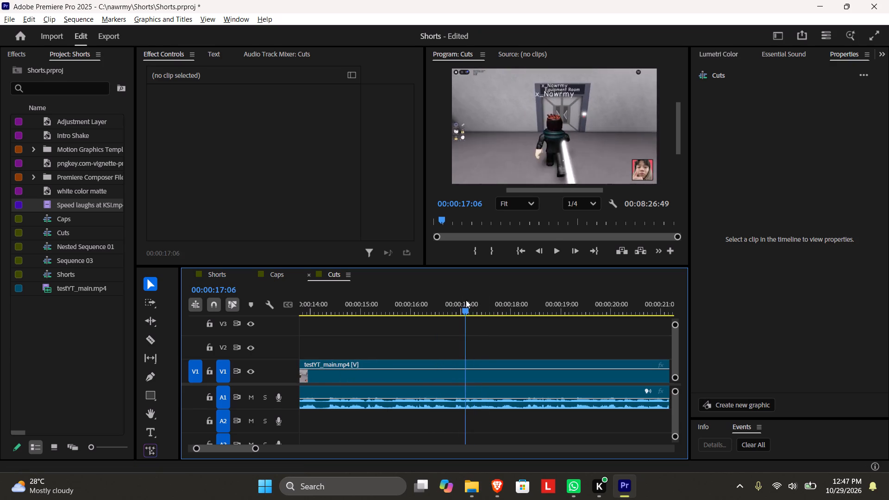
drag(466, 300, 456, 303)
key(c)
click(455, 369)
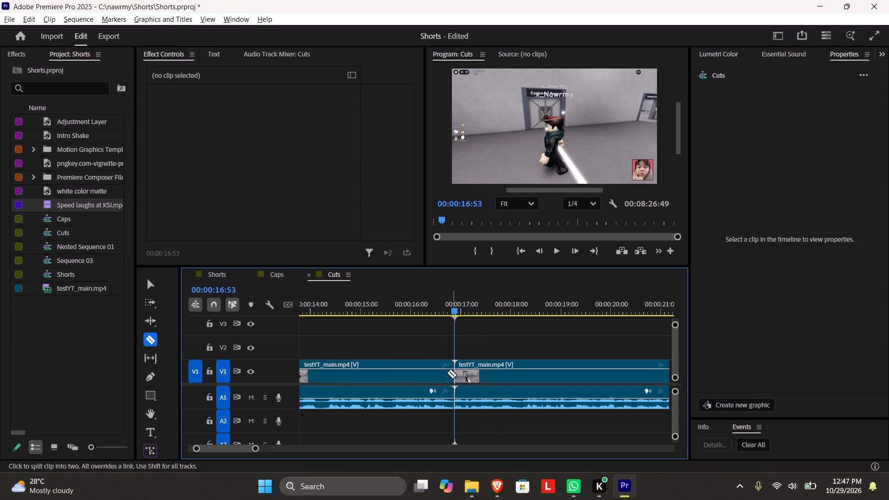
key(v)
Delete the section between the cuts at 00:00:13:27 and 00:00:16:53 and close the gap.
click(439, 375)
key(Delete)
click(423, 381)
key(BackSpace)
Play the Cuts sequence across the Equipment Room join through about 00:00:17:29.
drag(351, 293, 303, 304)
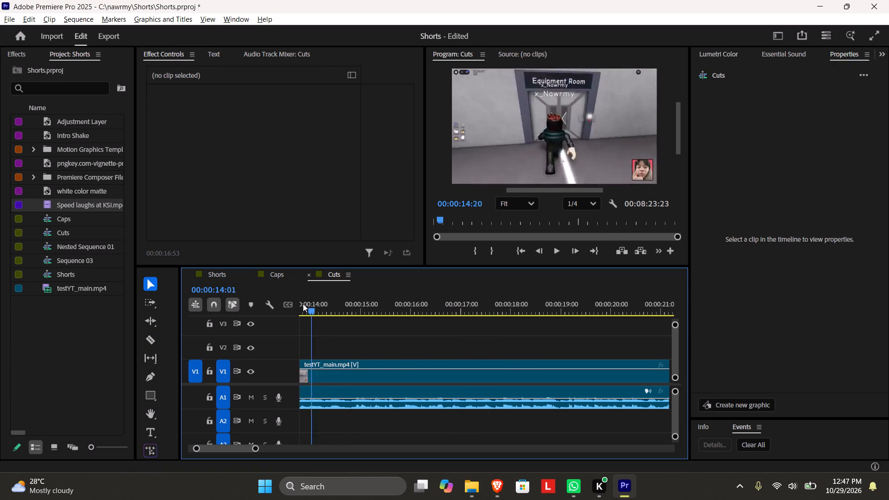
drag(303, 304, 295, 304)
scroll(446, 358, up, 2)
key(space)
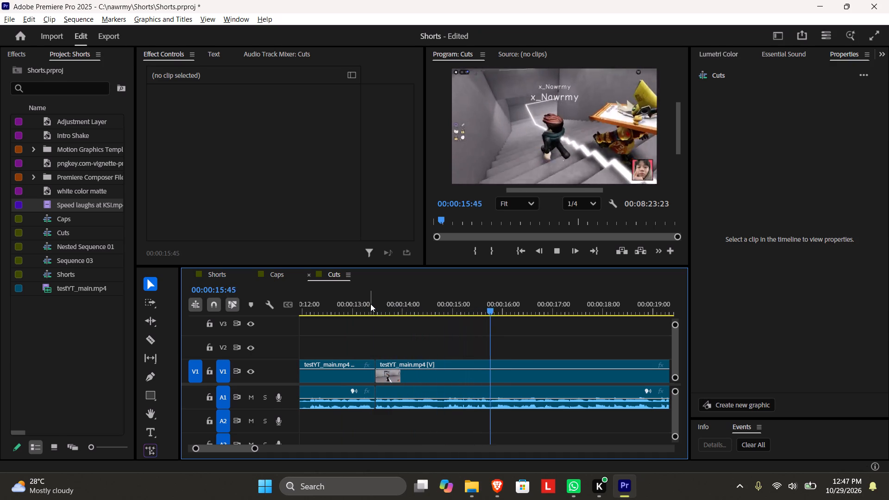
scroll(438, 317, down, 4)
key(space)
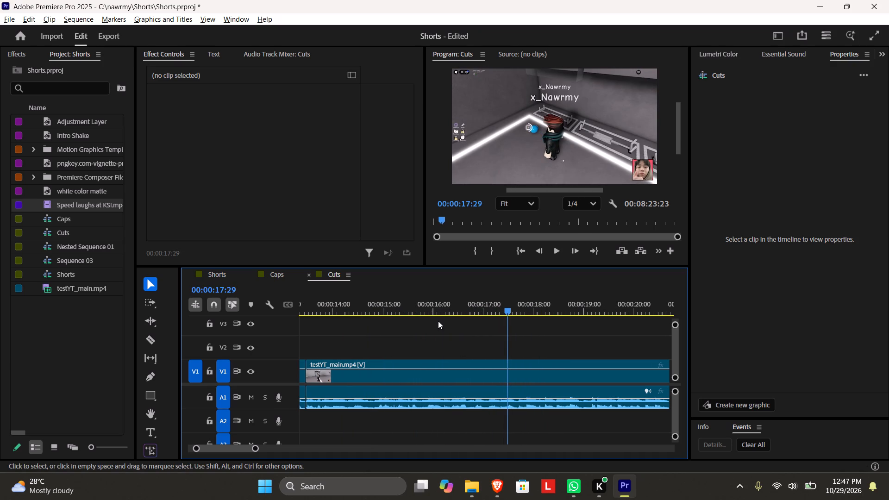
Save the Shorts project.
key(ctrl+s)
Review the Cuts footage from 00:00:17:29 to about 00:00:25:37, rechecking the moment around 00:00:18:59.
key(space)
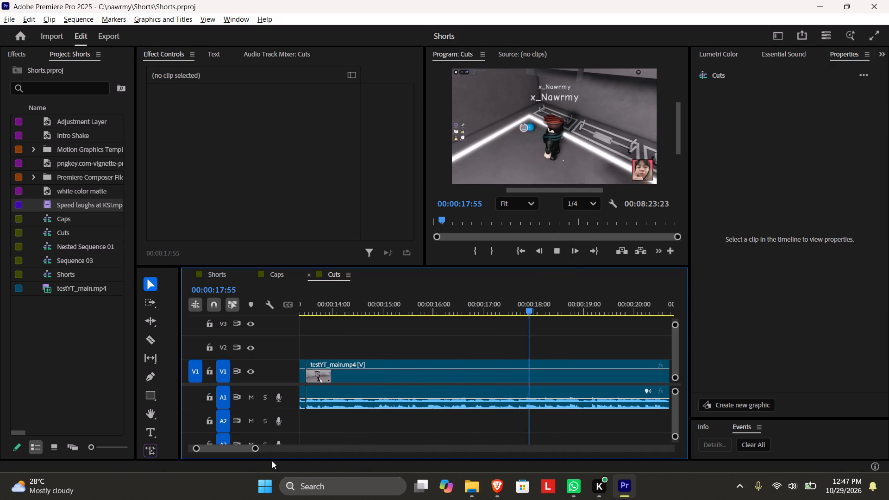
drag(257, 450, 273, 449)
scroll(413, 406, down, 3)
key(space)
key(space)
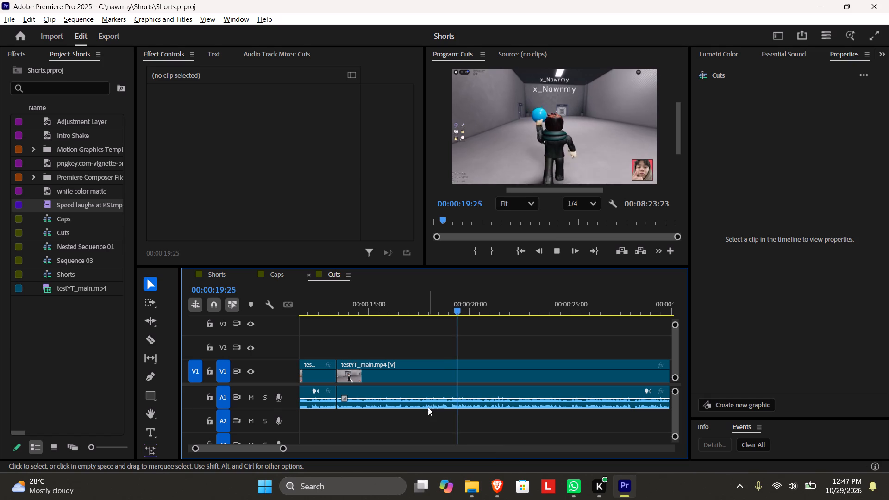
key(space)
drag(460, 298, 450, 303)
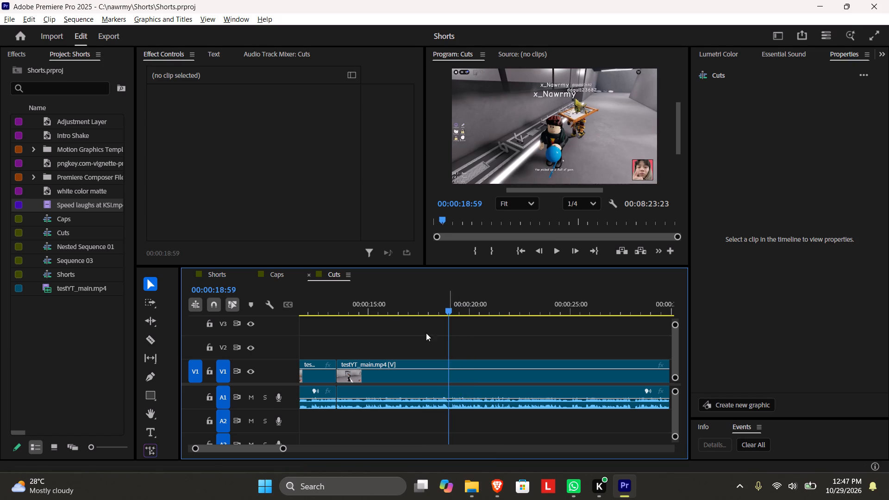
drag(283, 450, 259, 450)
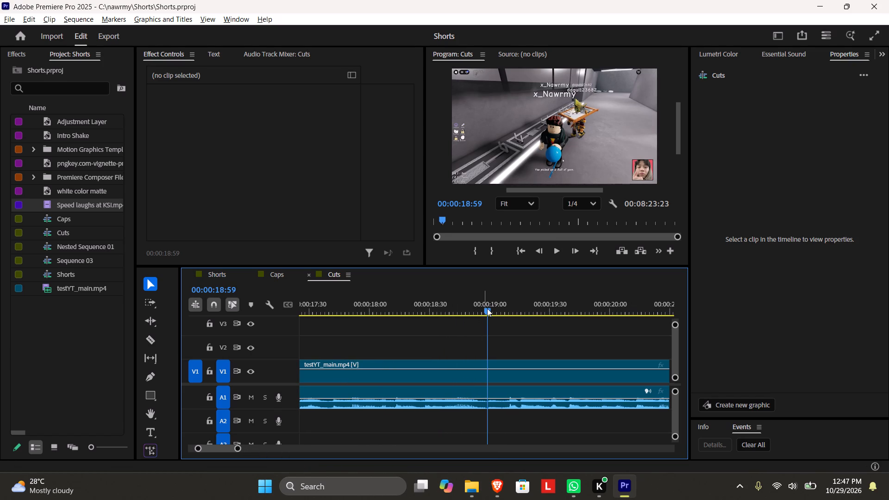
drag(487, 308, 487, 313)
drag(238, 450, 314, 442)
key(space)
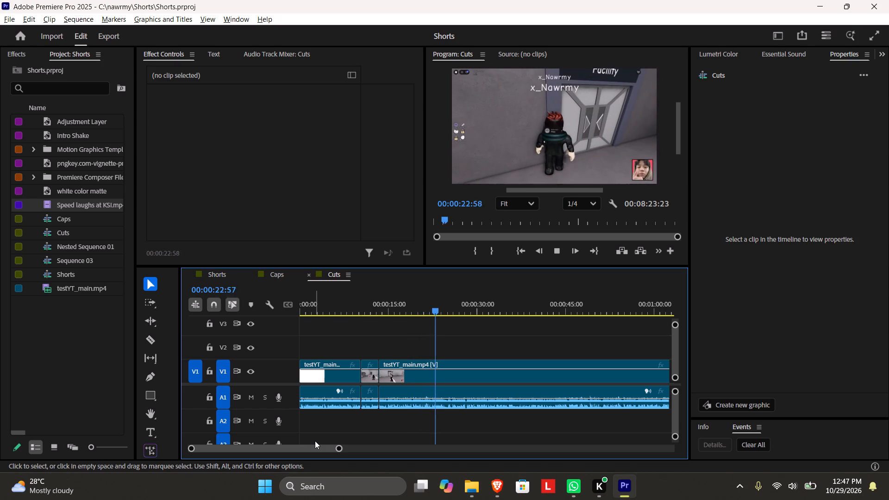
key(space)
key(space)
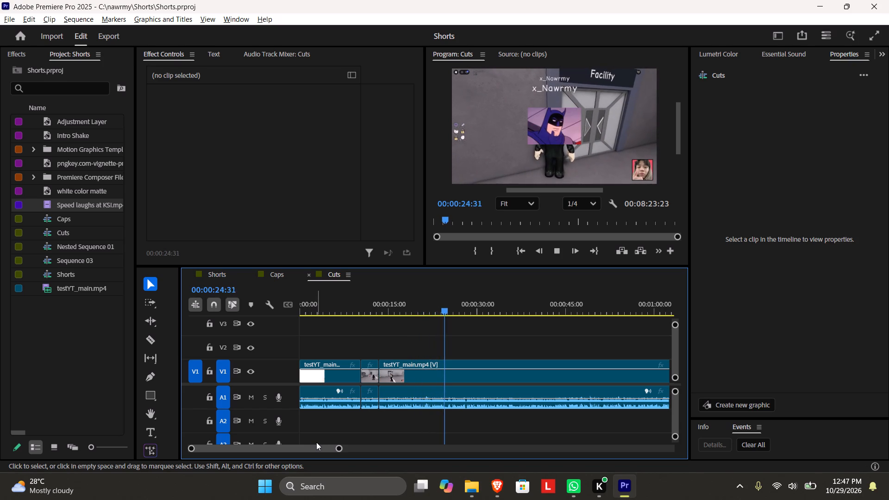
key(space)
key(space)
key(space)
key(space)
key(space)
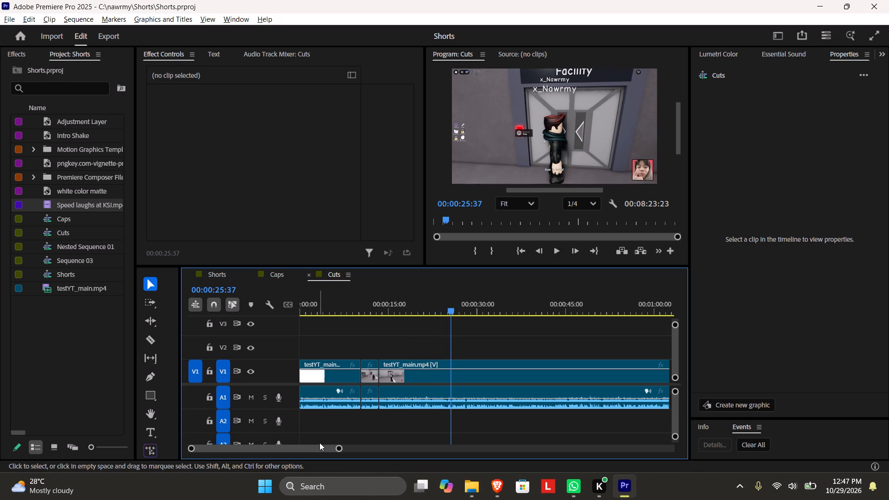
Save the Shorts project again.
key(ctrl+s)
Split the long testYT_main.mp4 clip at about 00:00:24:52, in front of the Facility door.
drag(337, 450, 312, 450)
click(438, 308)
key(space)
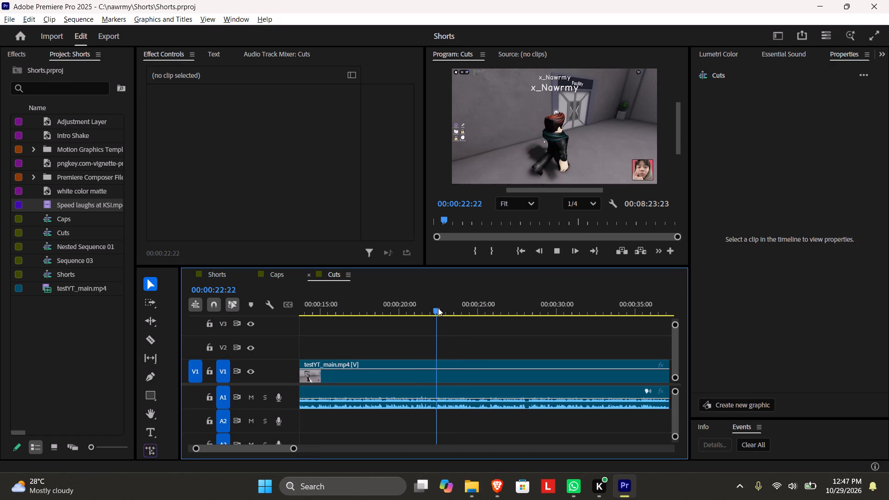
drag(295, 448, 277, 447)
scroll(651, 436, down, 5)
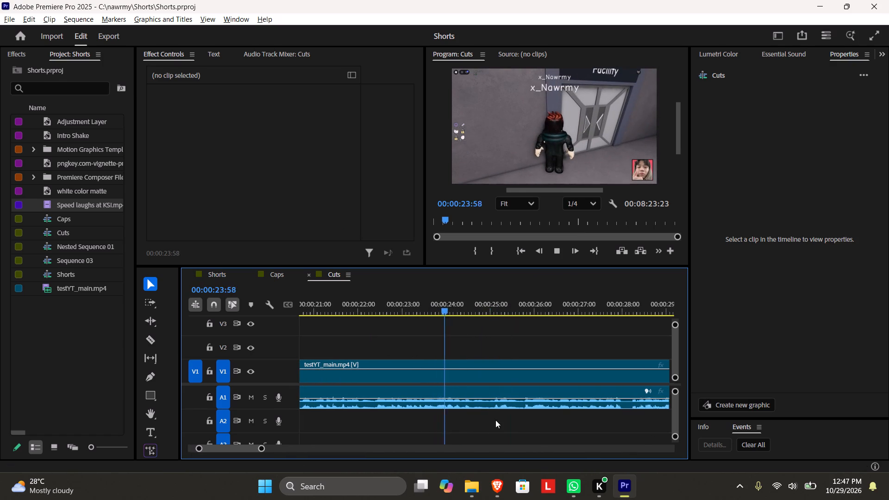
scroll(481, 424, down, 4)
key(space)
click(418, 302)
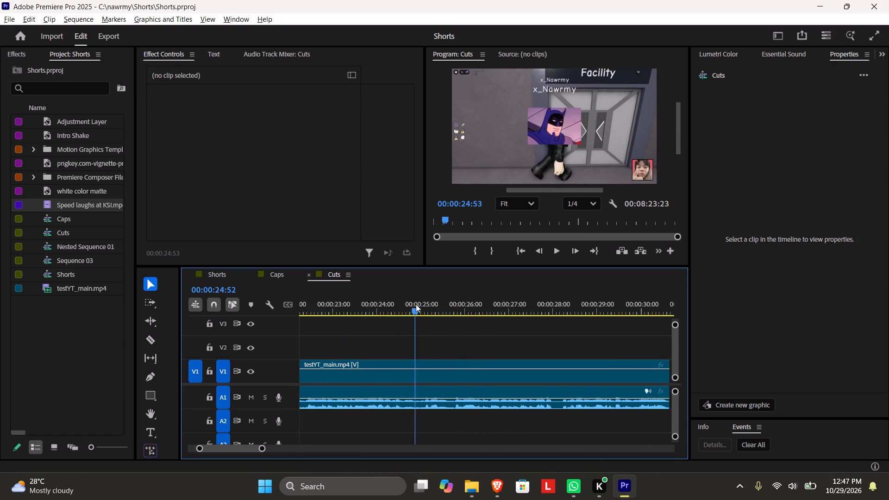
key(c)
click(417, 374)
key(v)
Find where the shot changes to the character by the lit rail and trim the start of the clip after the cut to 00:00:29:54.
key(space)
scroll(445, 398, down, 5)
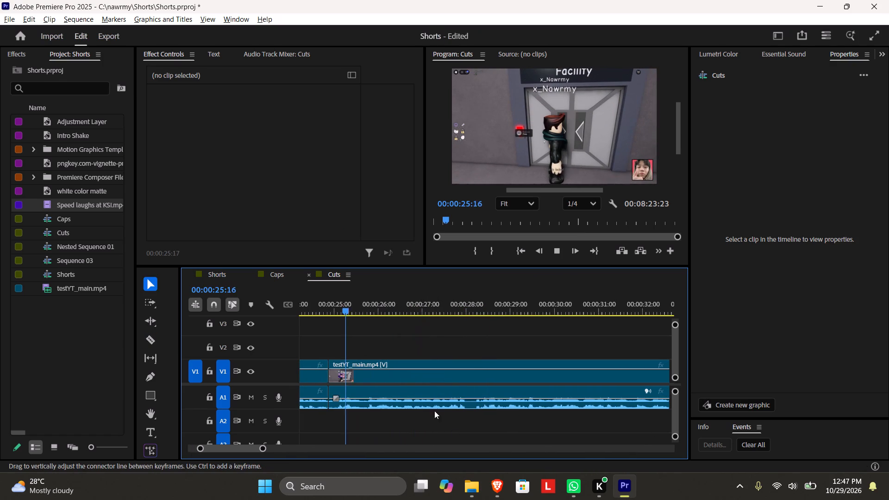
drag(263, 450, 276, 450)
scroll(395, 417, down, 4)
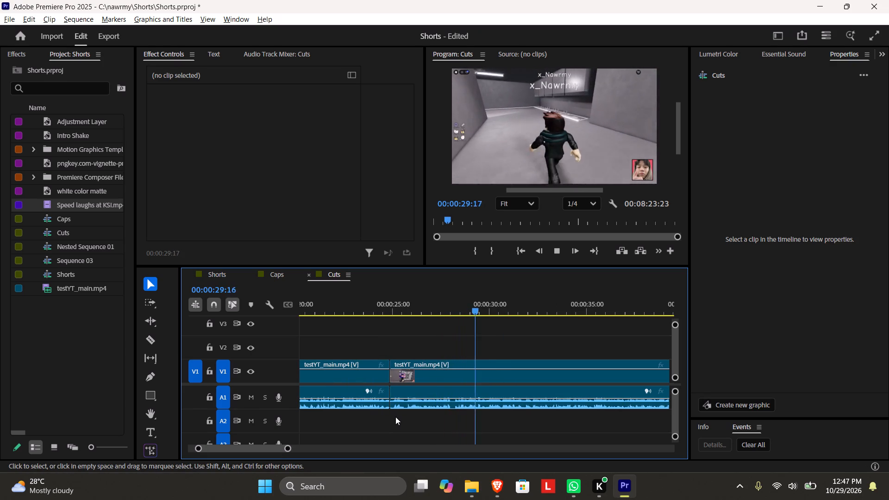
key(space)
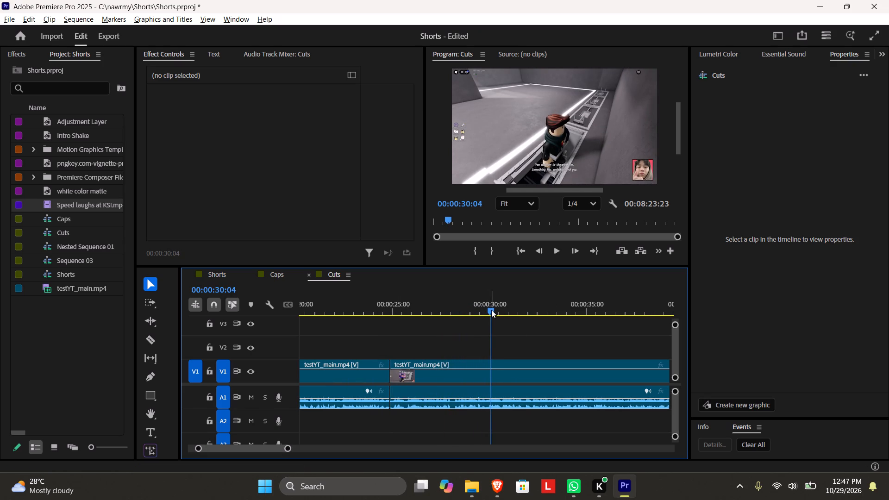
drag(491, 310, 484, 311)
key(space)
key(space)
drag(489, 311, 488, 311)
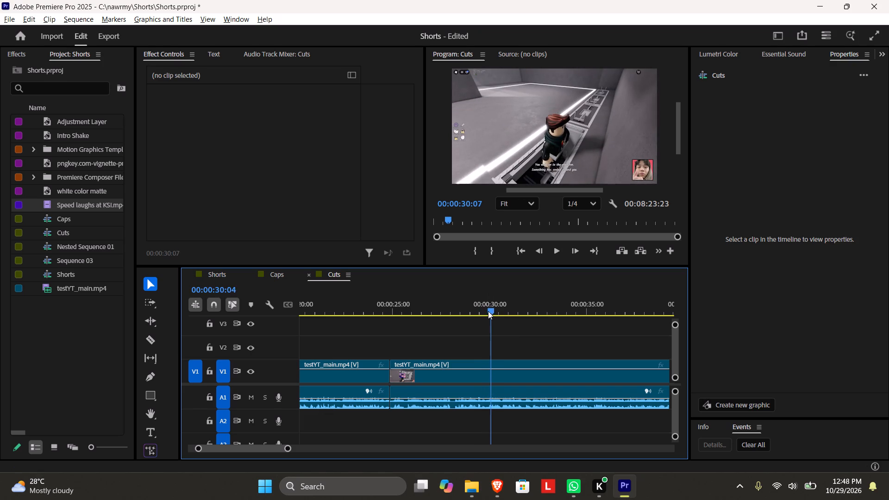
drag(488, 311, 482, 312)
key(Right)
key(Right)
key(Right)
key(Right)
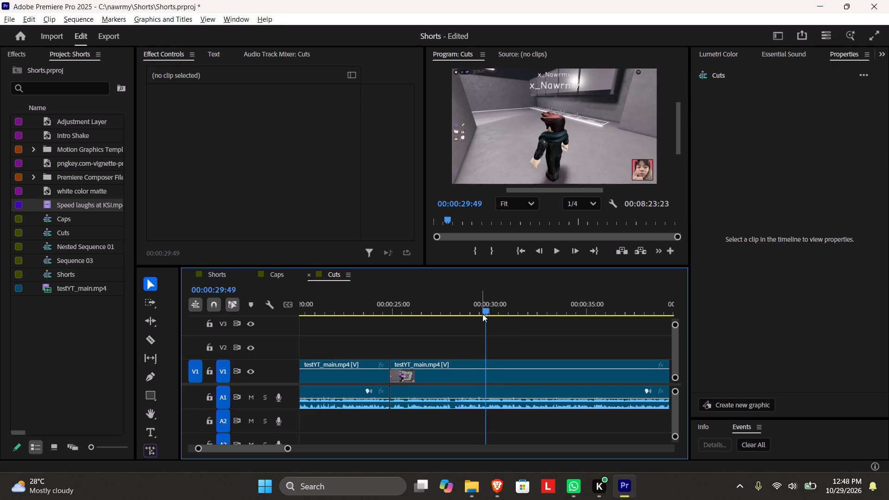
key(Right)
key(Right)
key(Right)
key(Right)
key(Left)
key(Right)
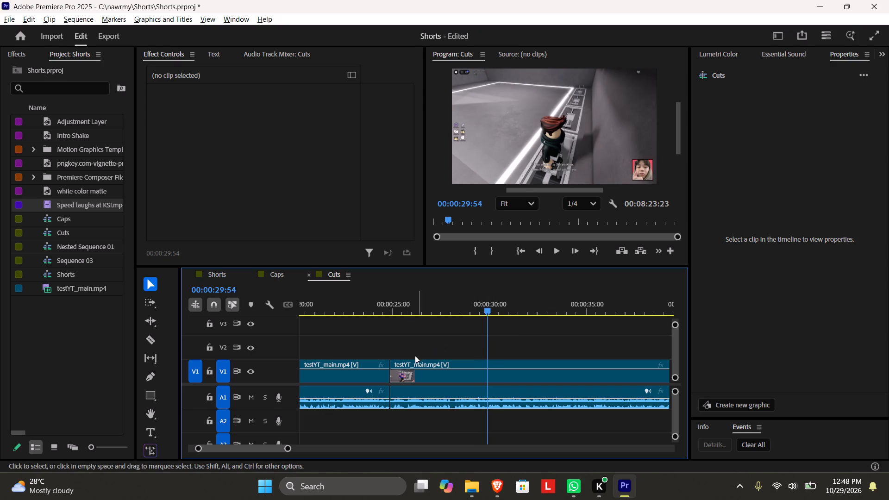
drag(393, 362, 489, 359)
Move the trimmed testYT_main.mp4 clip back against the preceding clip at about 00:00:24:52, closing the gap.
drag(505, 376, 501, 376)
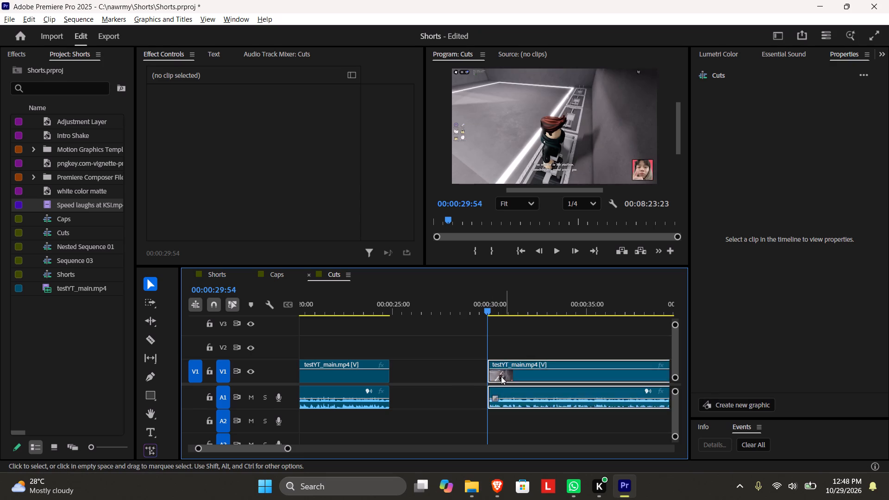
drag(501, 376, 413, 377)
Play across the new join at about 00:00:24:52 through to 00:00:26:54.
click(382, 296)
key(space)
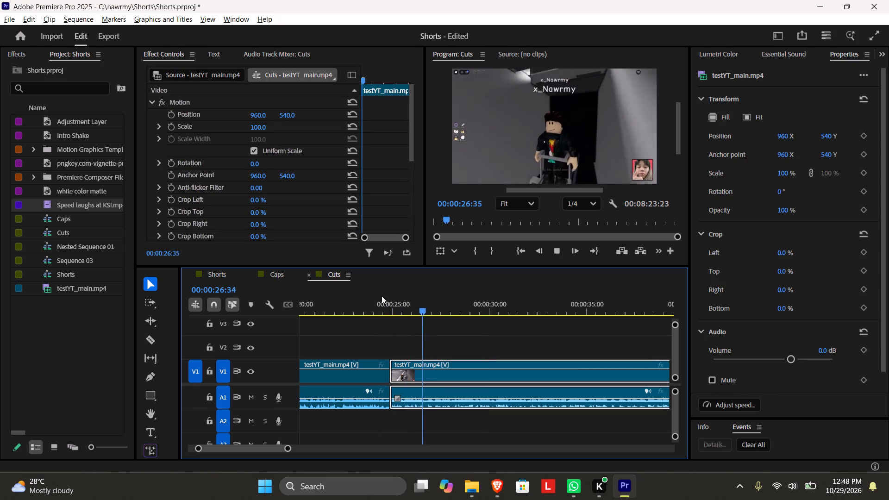
key(space)
Save the Shorts project, with the playhead returned to the new join at about 00:00:24:49.
key(ctrl+s)
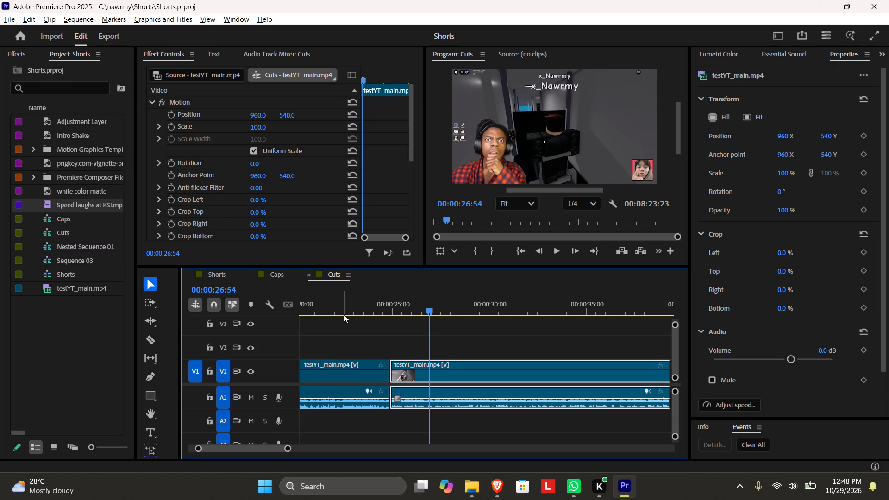
click(390, 304)
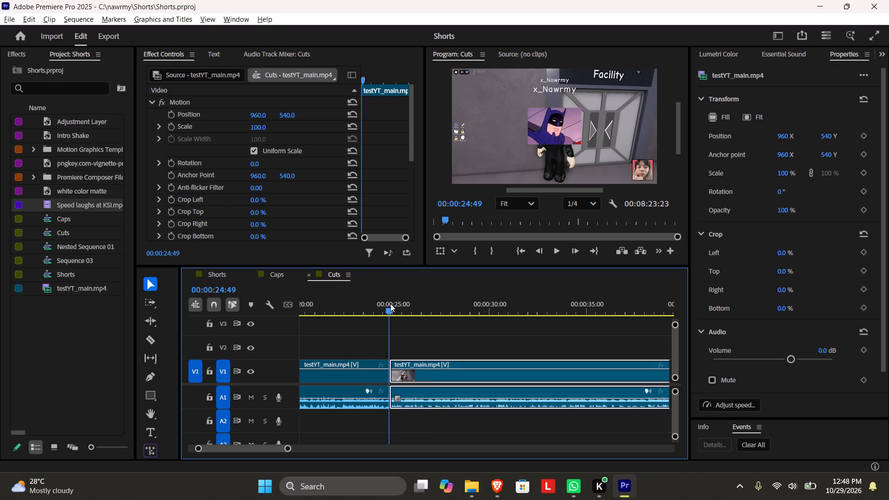
key(ctrl+s)
Replay the join at about 00:00:24:52 to check how the Facility door shot cuts to the rail shot.
click(364, 298)
key(space)
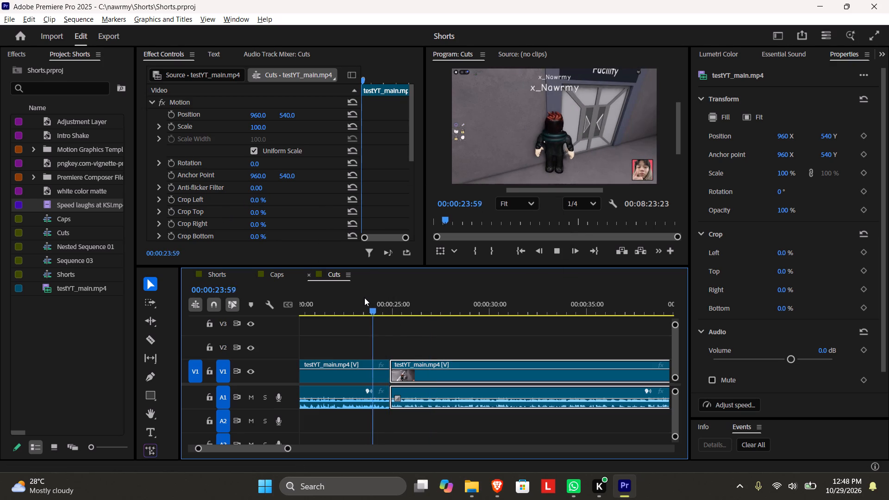
key(space)
key(space)
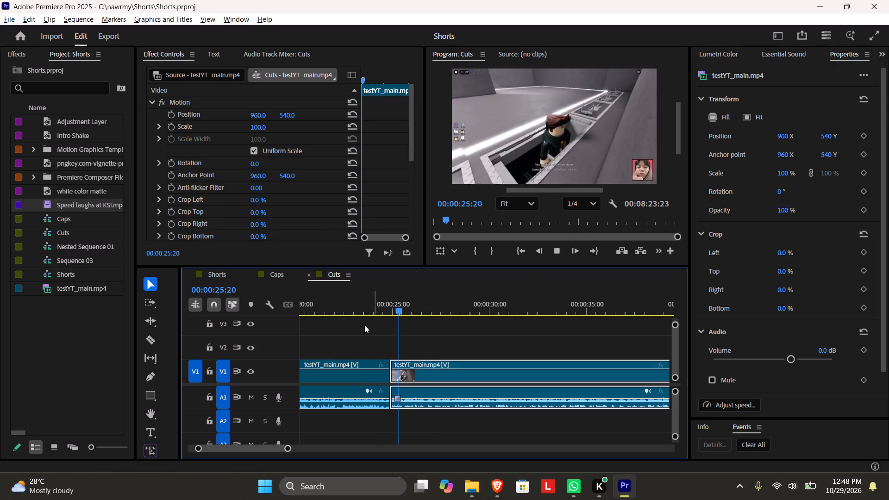
key(space)
drag(288, 449, 269, 451)
key(space)
key(space)
Save the Shorts project.
key(ctrl+s)
Recheck the start of the clip after the join, then review its footage up to about 00:00:32:58.
click(379, 307)
click(423, 342)
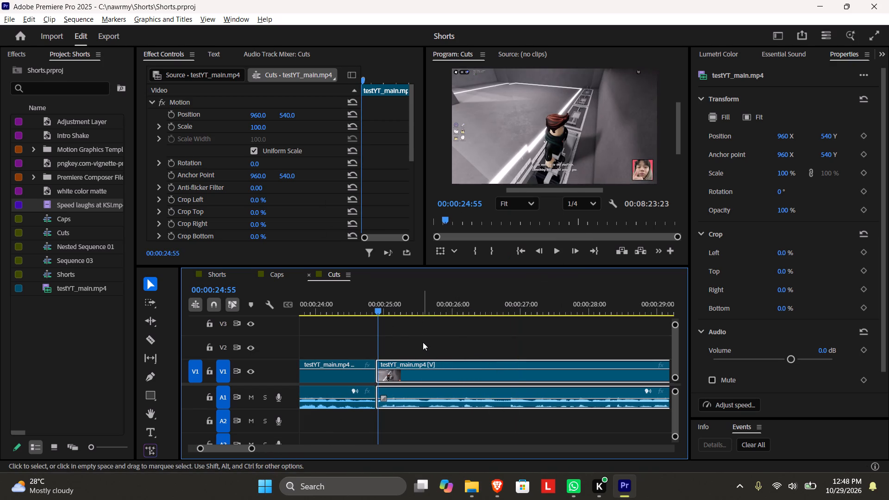
key(space)
key(space)
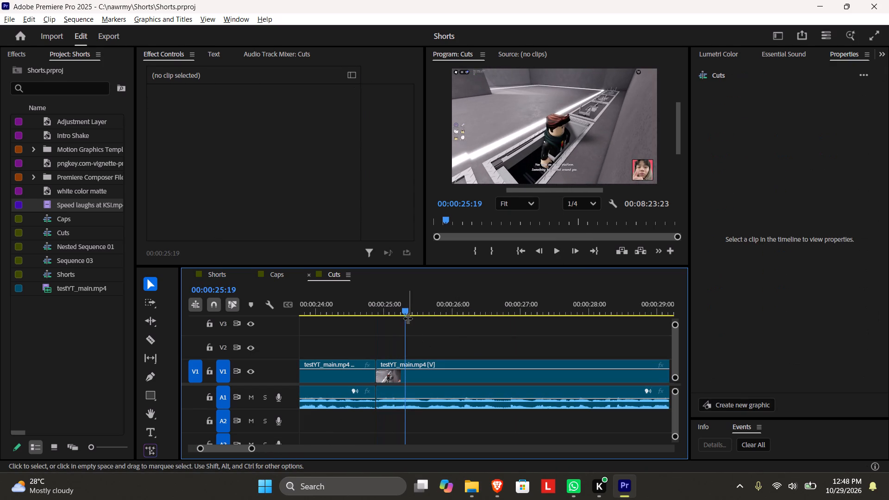
click(375, 306)
key(space)
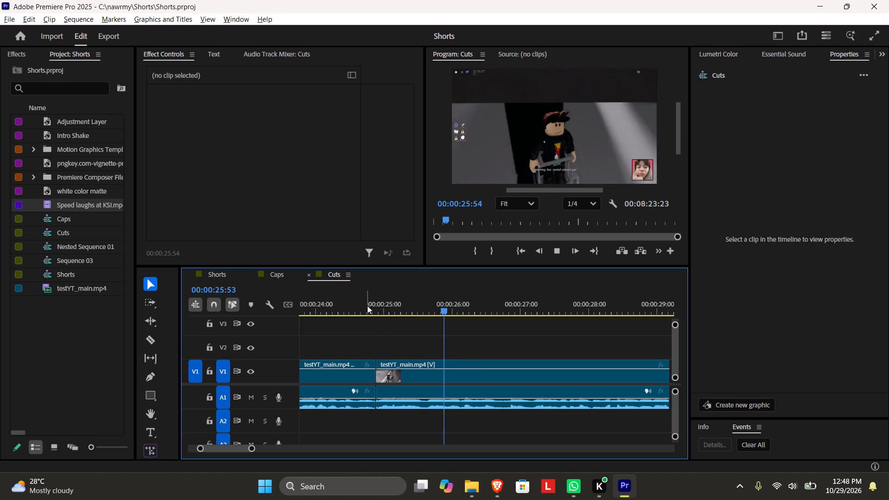
key(space)
key(space)
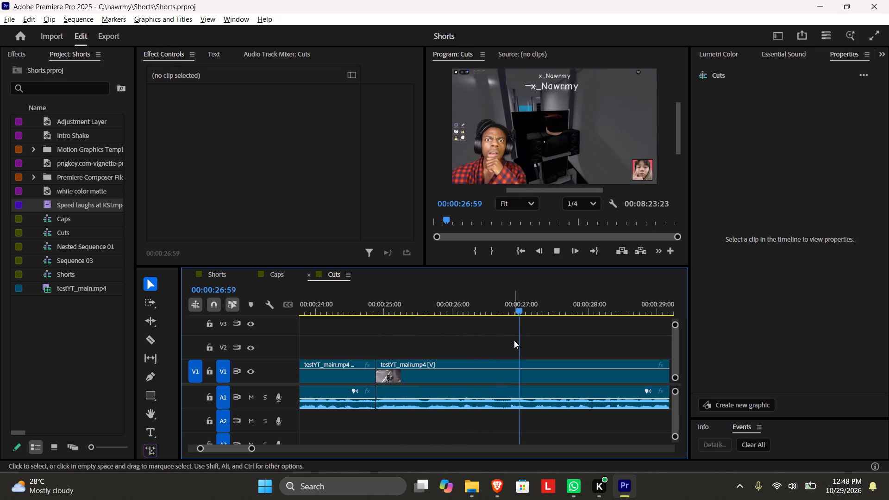
scroll(513, 340, down, 3)
drag(254, 450, 270, 451)
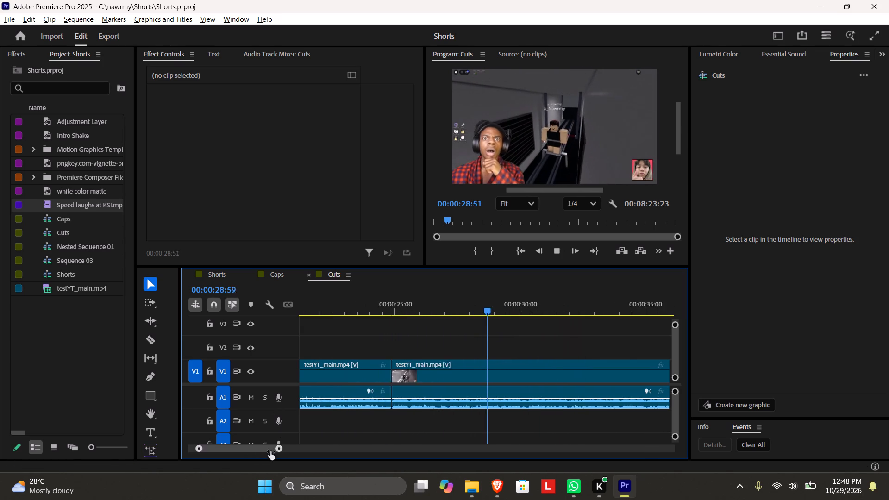
drag(270, 451, 271, 451)
scroll(366, 414, down, 2)
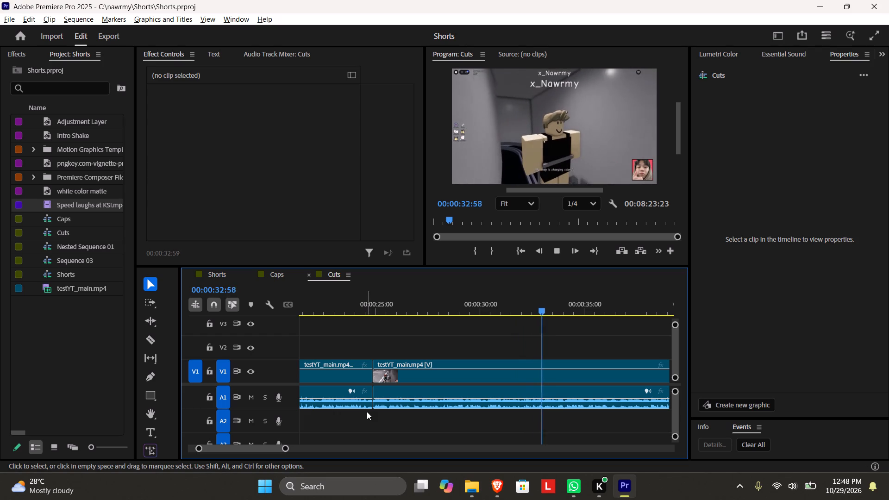
key(space)
Save the Shorts project.
key(ctrl+s)
Continue reviewing the Cuts footage to about 00:00:38:22, where the character is back at the Facility door.
key(space)
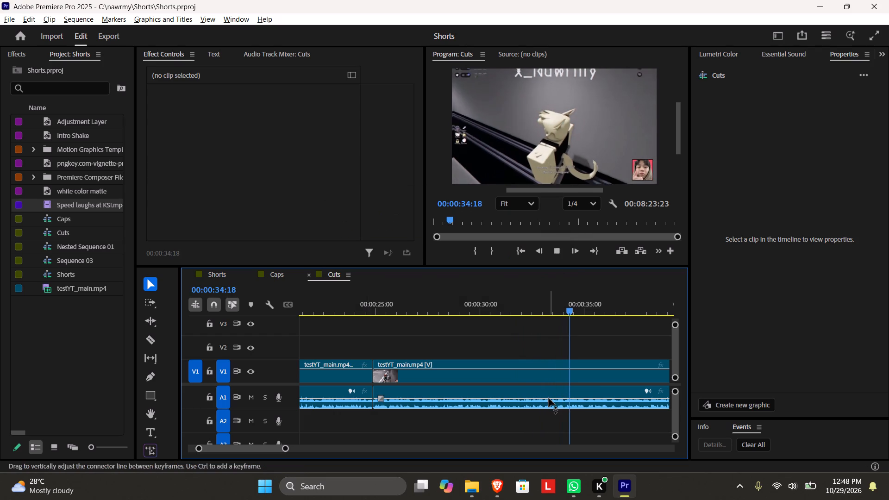
scroll(548, 398, down, 6)
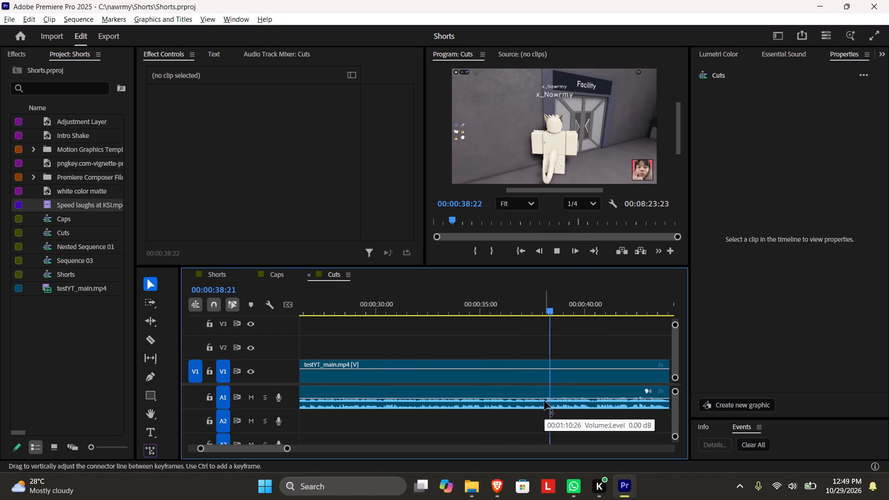
key(space)
Save the Shorts project.
key(ctrl+s)
Review the footage to 00:00:39:05 and replay the section from 00:00:34:14 to about 00:00:37:47.
key(space)
key(space)
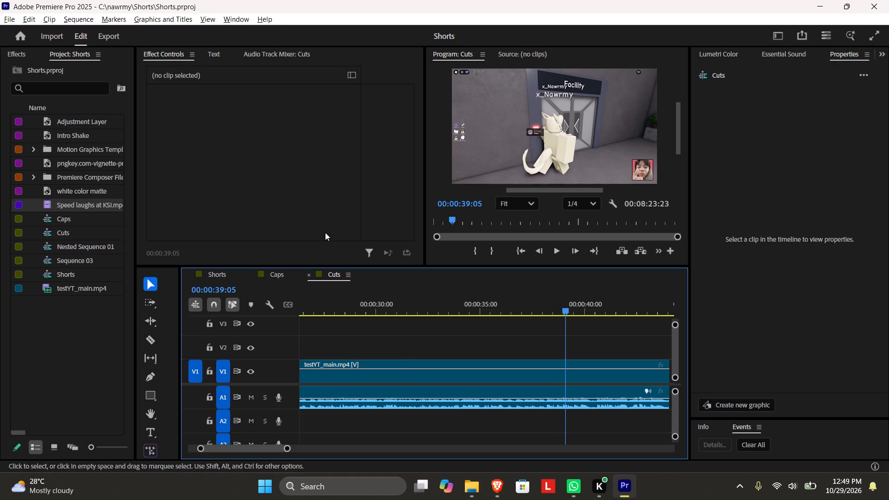
click(465, 290)
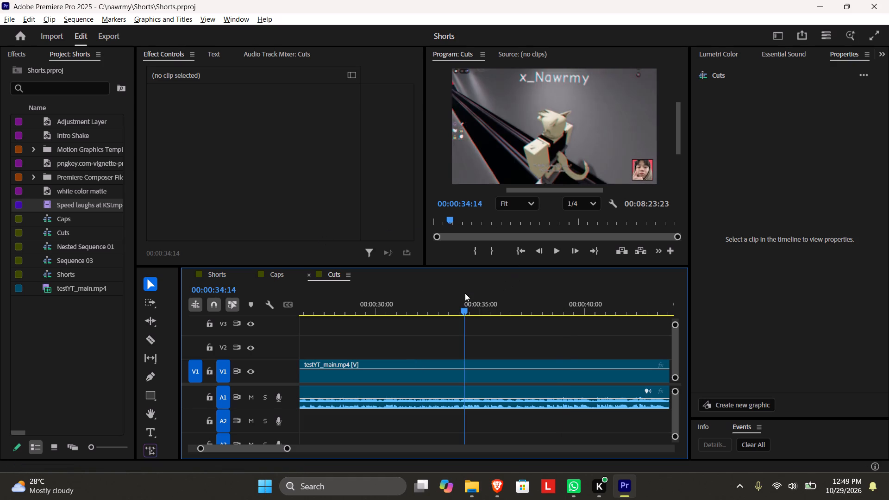
key(space)
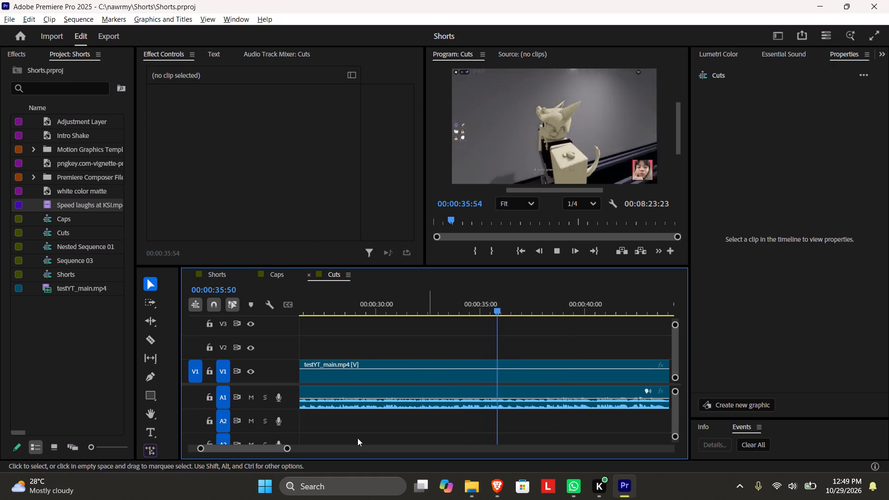
drag(286, 446, 307, 449)
key(space)
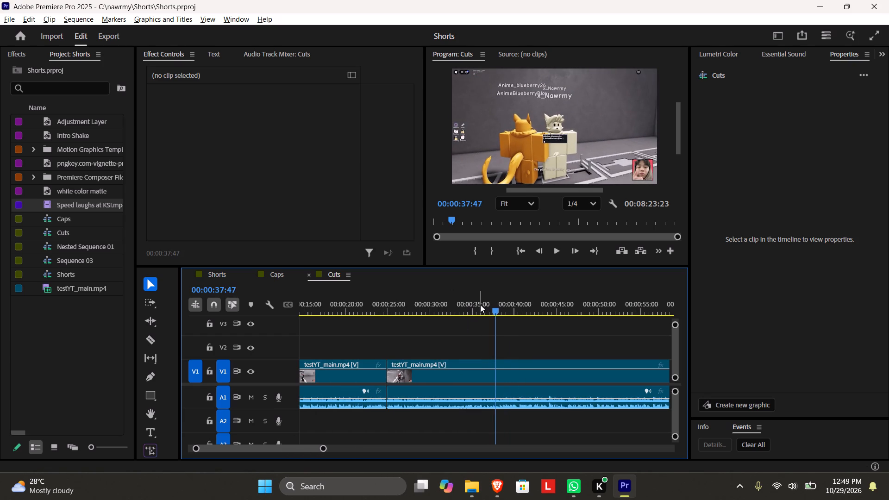
click(483, 304)
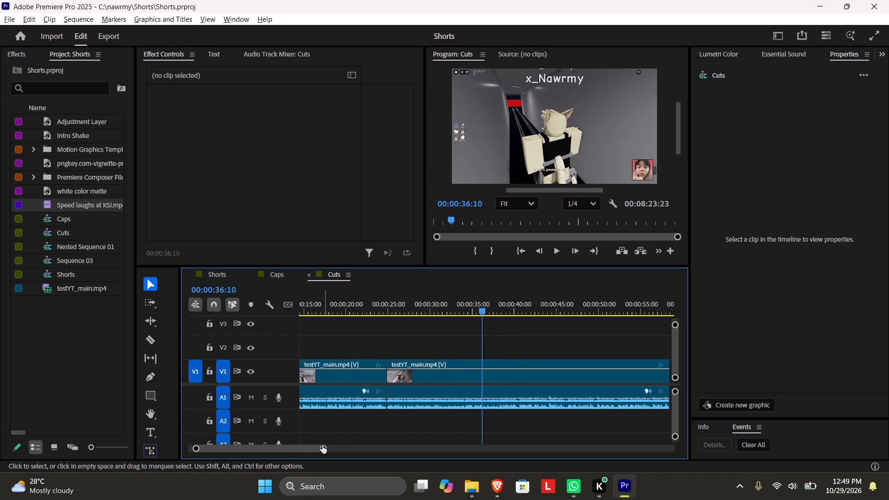
Replay the earlier footage from about 00:00:16:08 and split the testYT_main.mp4 clip at 00:00:18:58.
drag(326, 449, 368, 449)
click(359, 301)
key(space)
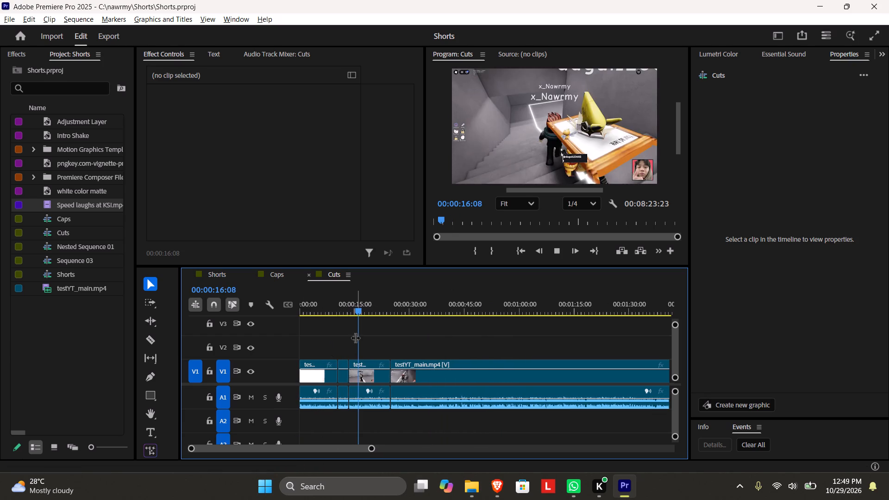
drag(372, 448, 330, 452)
scroll(441, 422, down, 6)
key(space)
drag(293, 447, 283, 447)
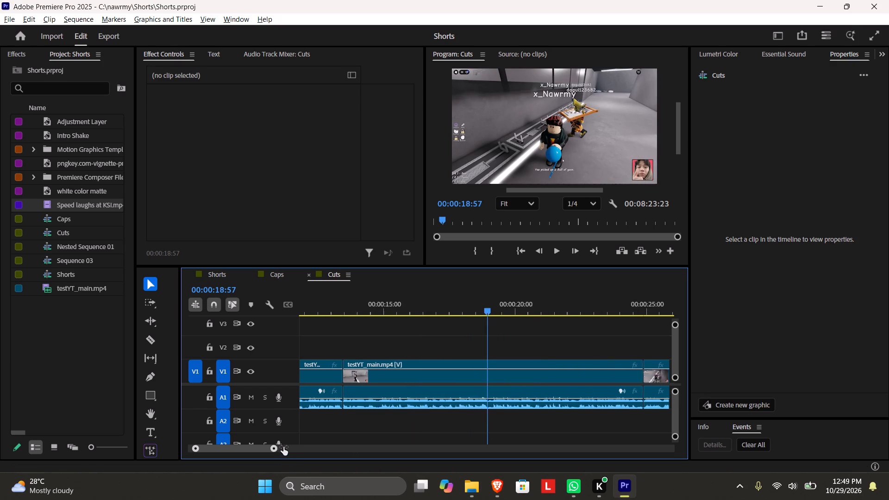
drag(283, 447, 271, 441)
scroll(348, 417, down, 1)
click(468, 310)
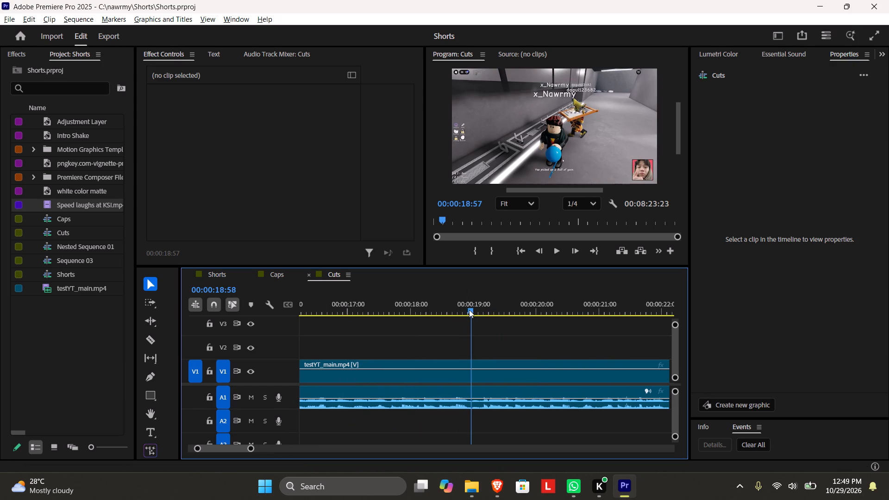
key(c)
click(471, 376)
key(v)
Select the testYT_main.mp4 clip after the 00:00:18:58 split and review its footage to about 00:00:24:14.
click(541, 372)
key(space)
scroll(536, 375, down, 2)
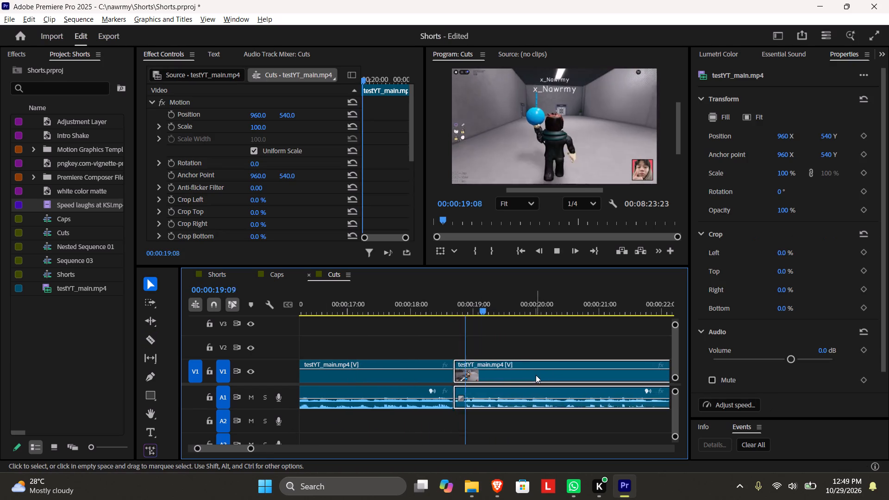
scroll(536, 375, down, 4)
key(space)
drag(253, 451, 261, 450)
key(space)
scroll(390, 423, down, 2)
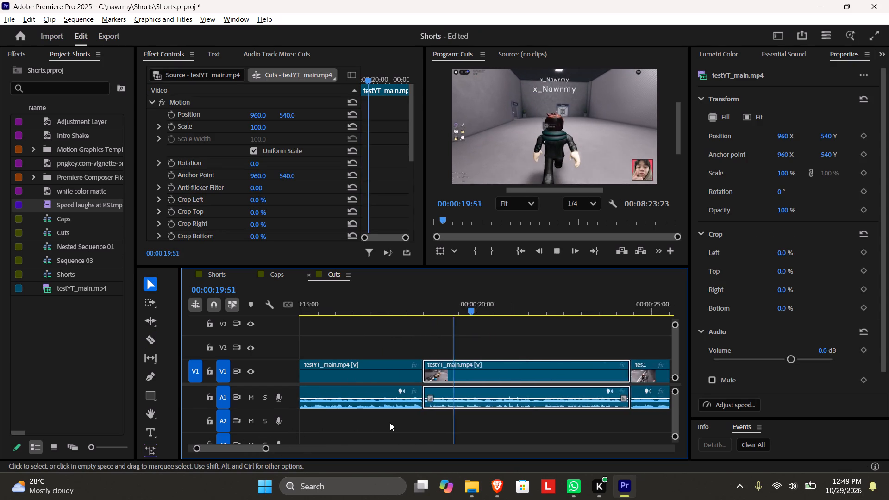
scroll(390, 423, down, 2)
key(space)
key(space)
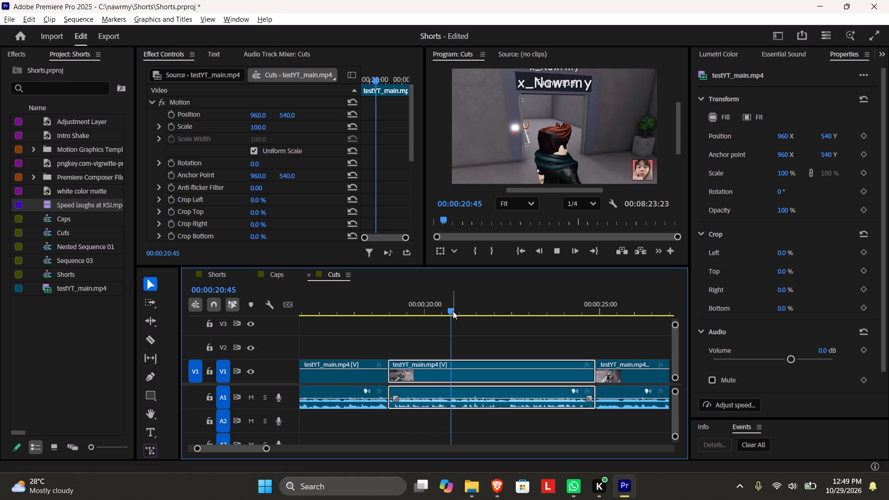
key(space)
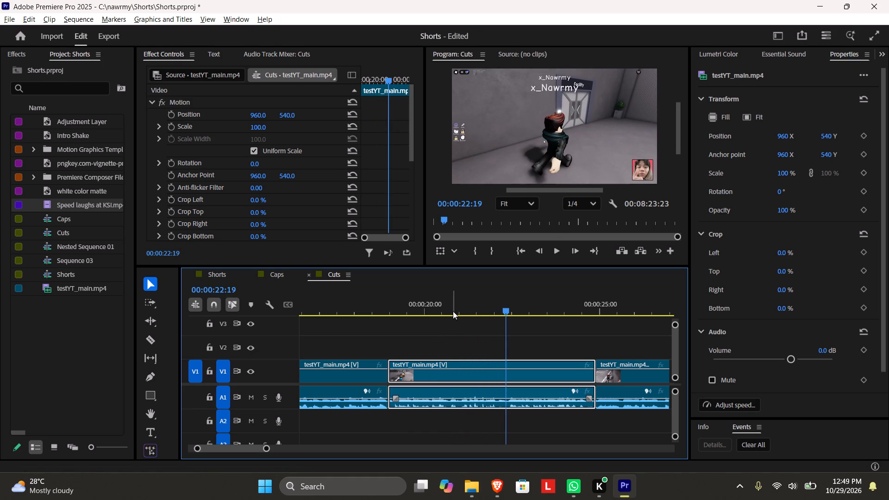
drag(507, 311, 508, 312)
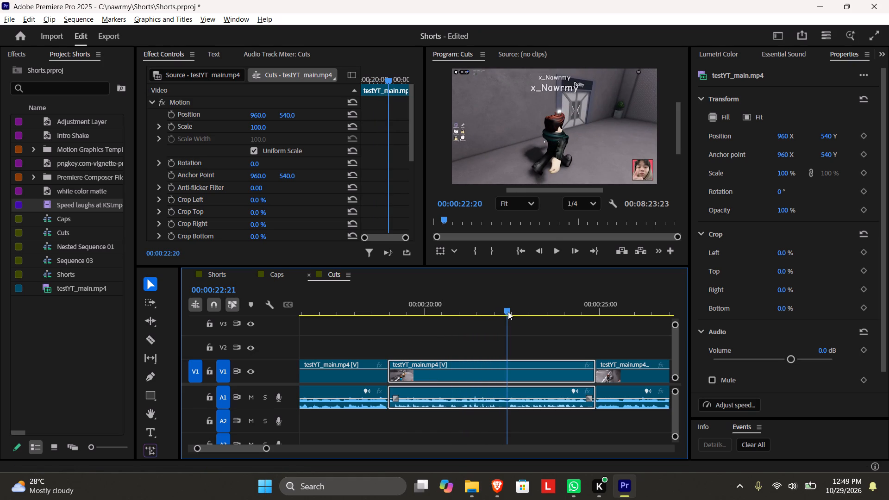
drag(508, 312, 404, 315)
key(space)
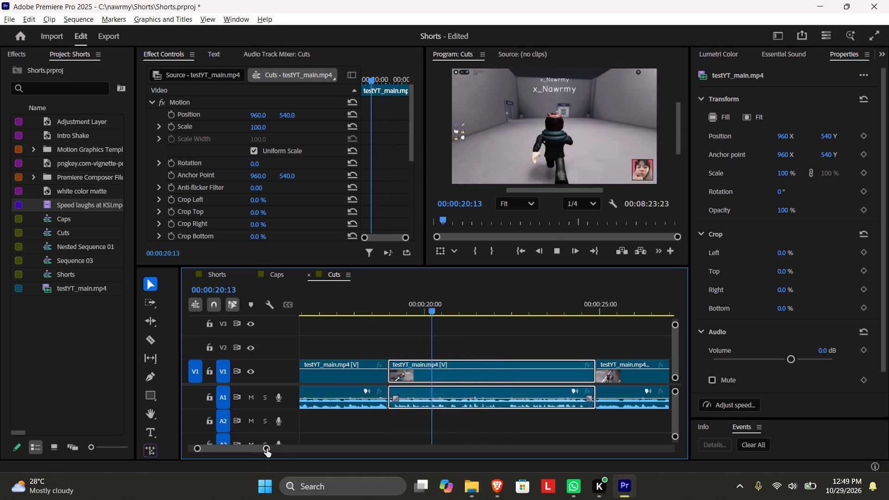
drag(267, 449, 292, 442)
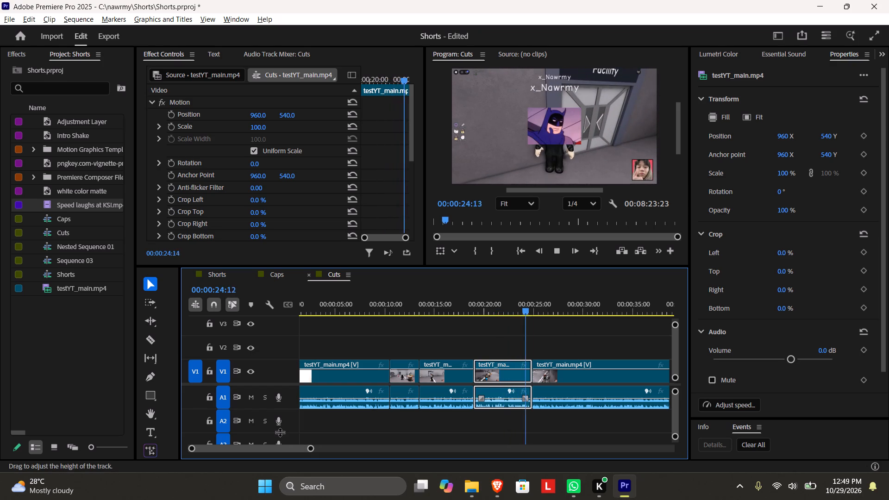
key(space)
key(space)
key(space)
Replay the Cuts sequence from its beginning to about 00:00:24:00 to check the existing cuts.
drag(327, 292, 323, 295)
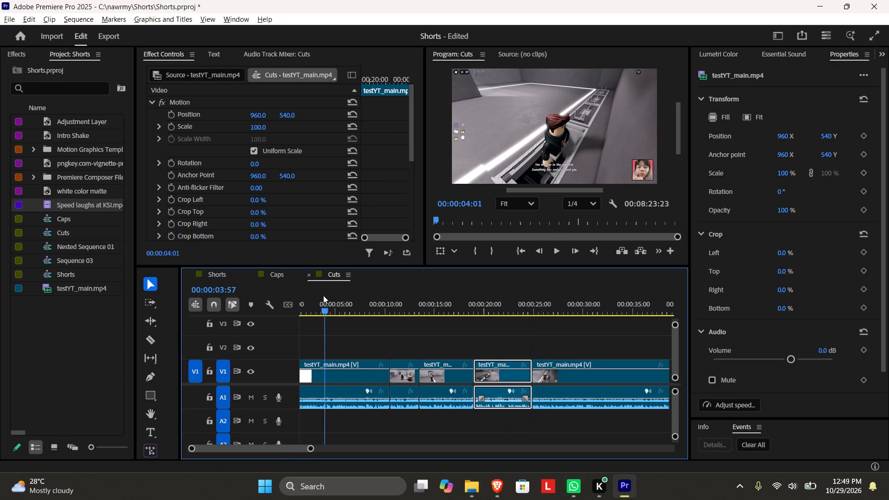
drag(323, 295, 295, 313)
key(space)
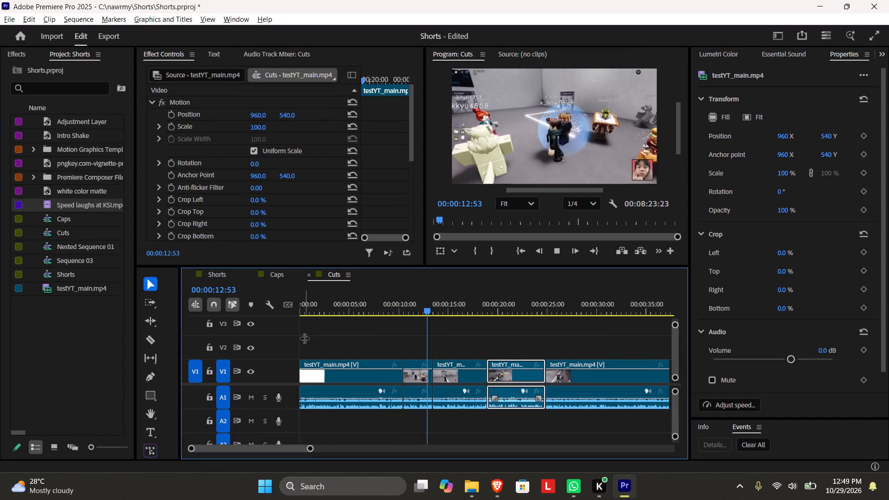
key(space)
key(space)
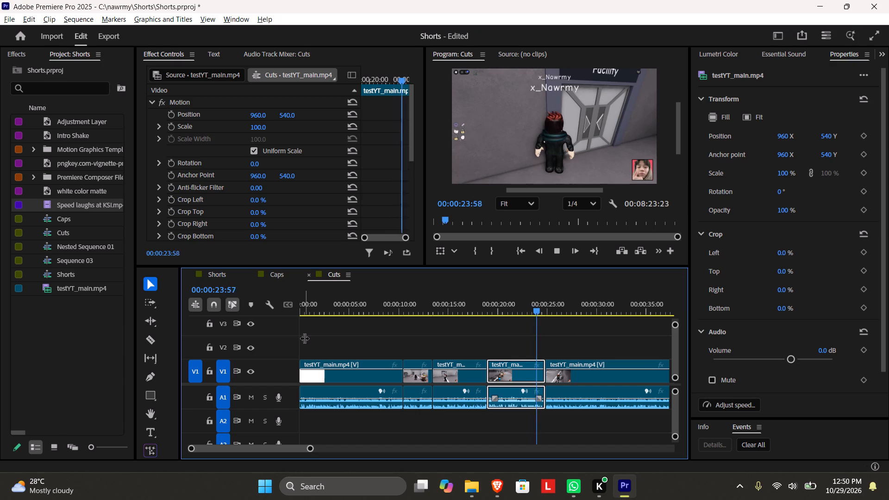
key(space)
Save the Shorts project.
key(ctrl+s)
Review the Cuts footage onward from about 00:00:24:00 to 00:00:37:12.
key(space)
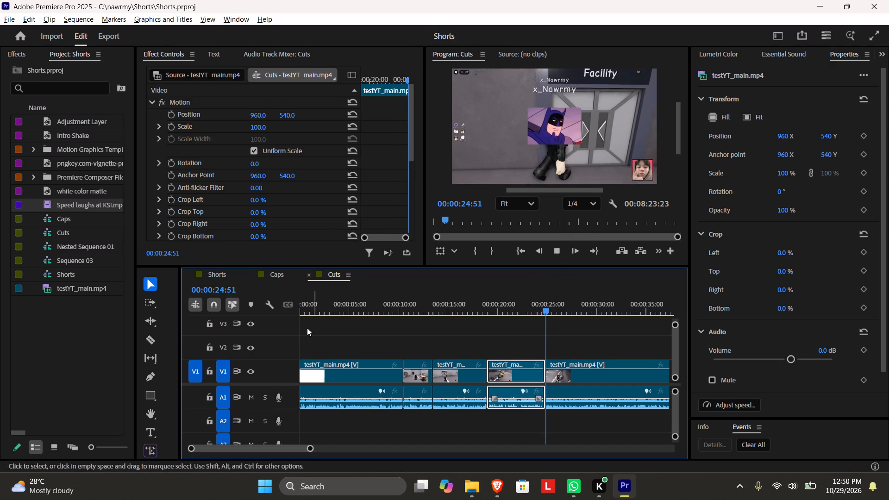
drag(313, 448, 340, 445)
scroll(380, 406, down, 3)
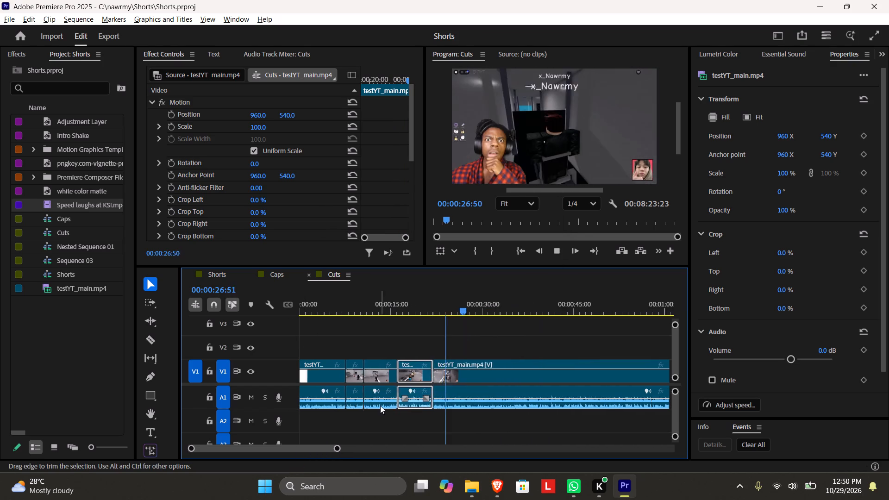
scroll(380, 406, down, 3)
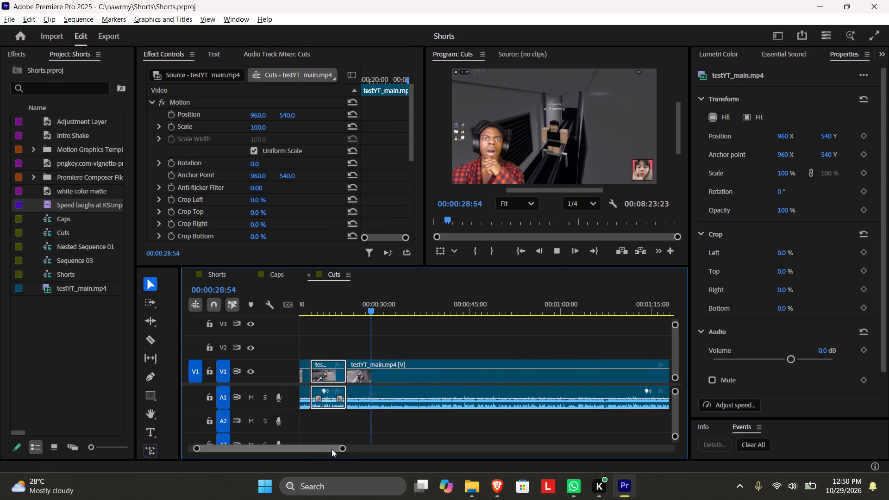
key(space)
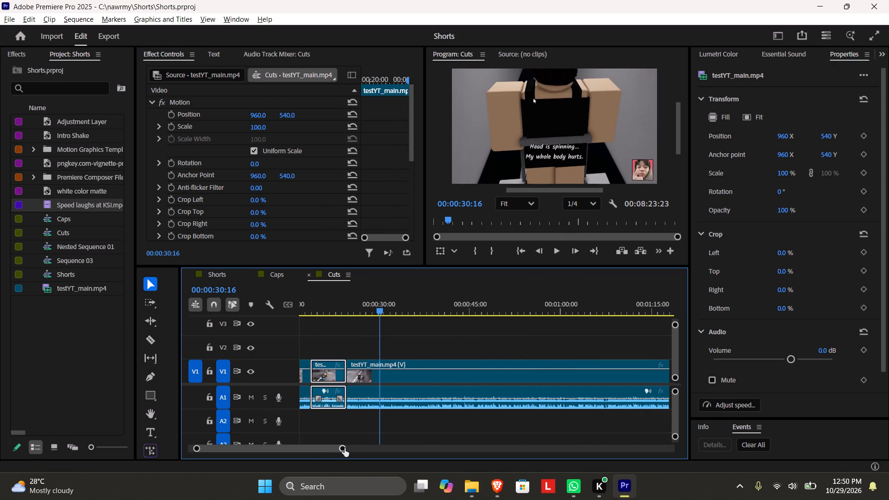
drag(344, 448, 313, 452)
key(space)
scroll(470, 294, down, 3)
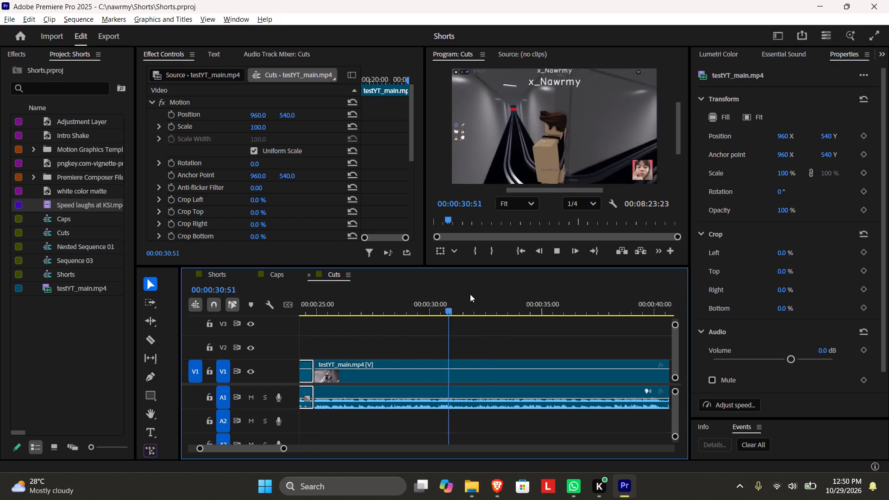
scroll(470, 294, down, 1)
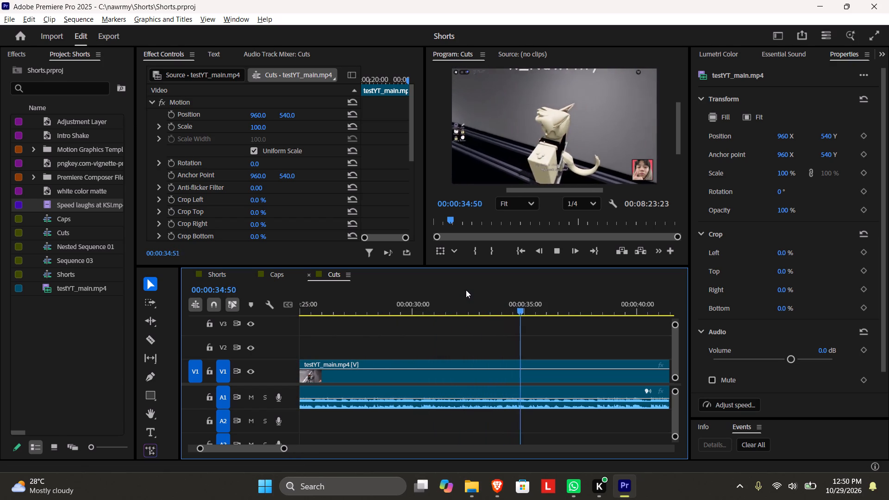
scroll(553, 300, down, 2)
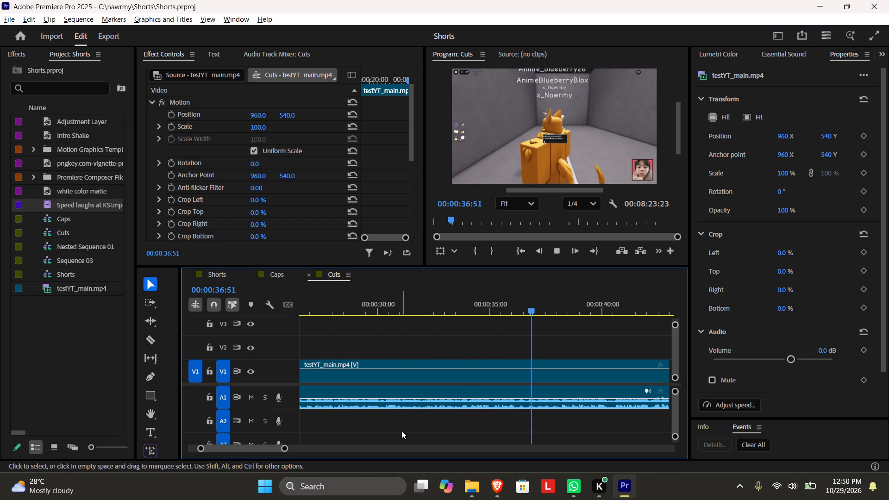
key(space)
Replay around the transition to the two cat characters and split the testYT_main.mp4 clip at 00:00:36:08.
drag(285, 449, 286, 456)
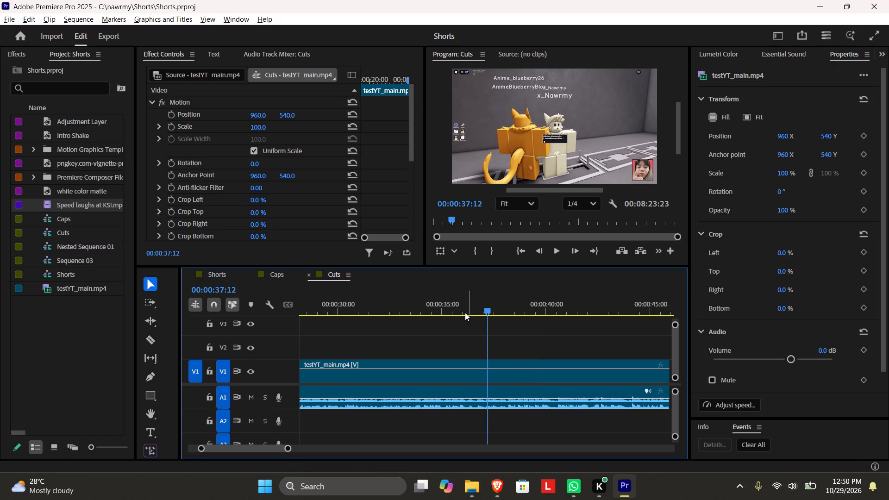
click(461, 308)
key(space)
key(space)
drag(472, 310, 470, 310)
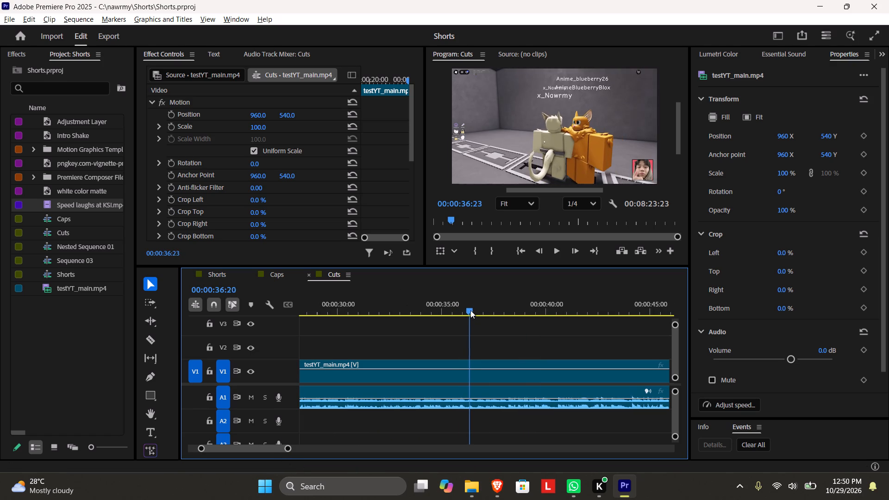
drag(470, 310, 458, 312)
key(space)
key(space)
drag(291, 446, 276, 450)
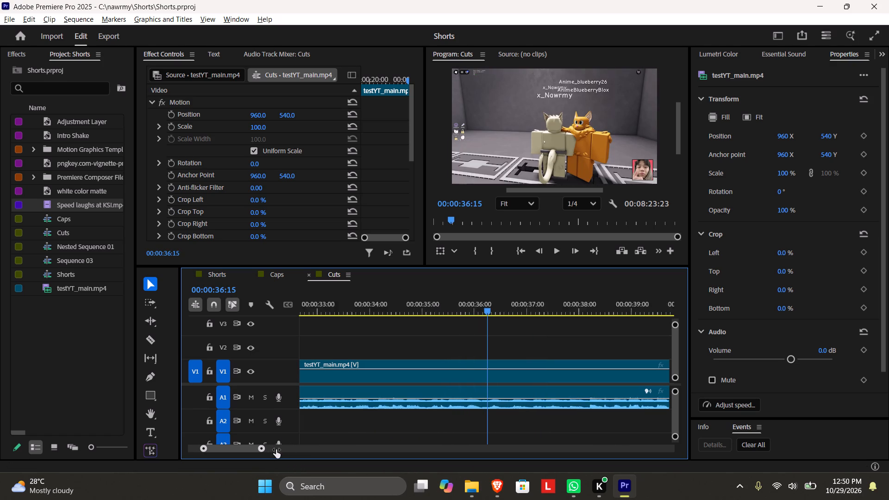
drag(276, 450, 267, 451)
drag(484, 312, 472, 315)
key(space)
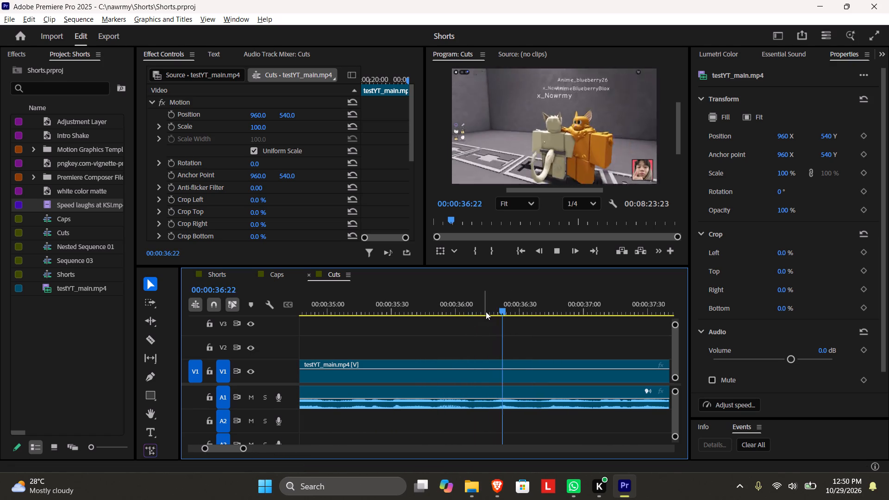
key(space)
drag(482, 311, 474, 315)
key(c)
click(476, 375)
key(v)
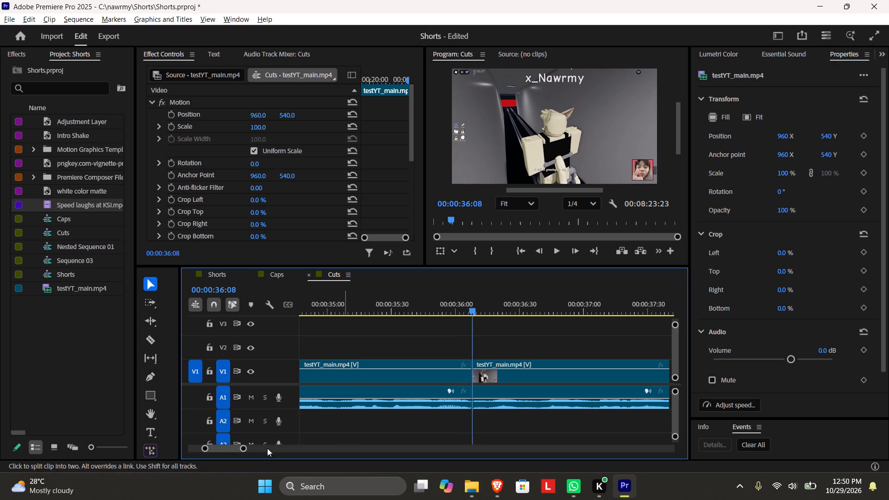
Review the footage from 00:00:36:08 to about 00:00:56:31 and replay the Scanning Room approach from 00:00:43:29 to 00:00:46:00.
key(space)
drag(244, 448, 290, 445)
scroll(458, 405, down, 11)
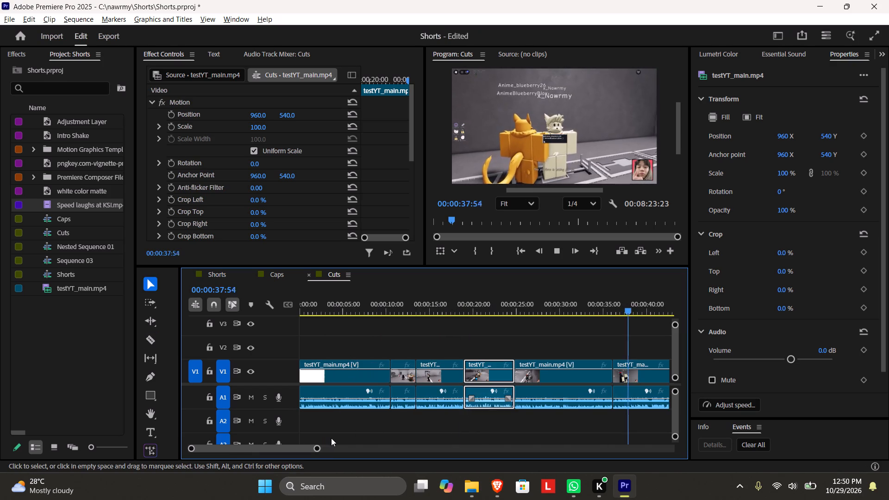
drag(317, 447, 369, 446)
scroll(457, 432, down, 5)
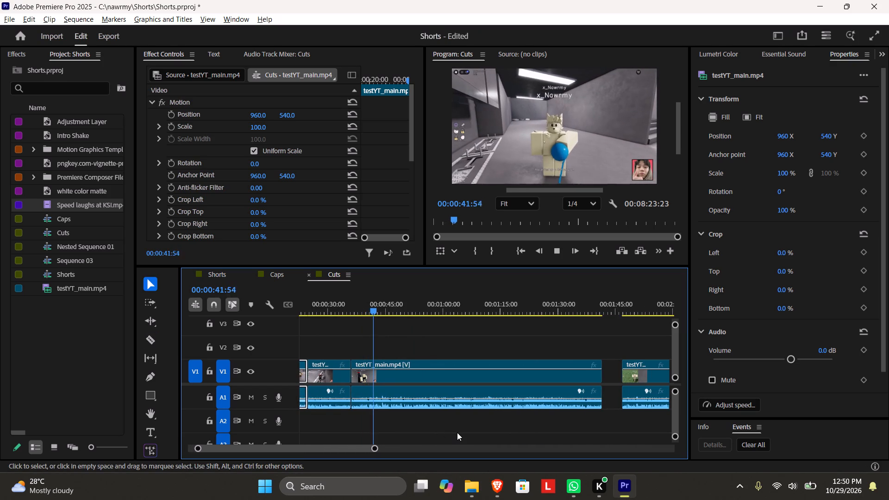
key(space)
key(space)
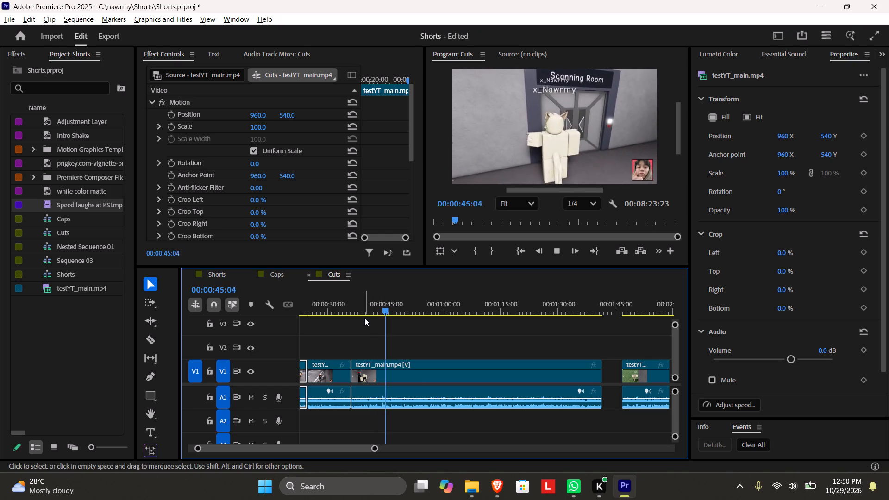
key(space)
drag(386, 309, 396, 309)
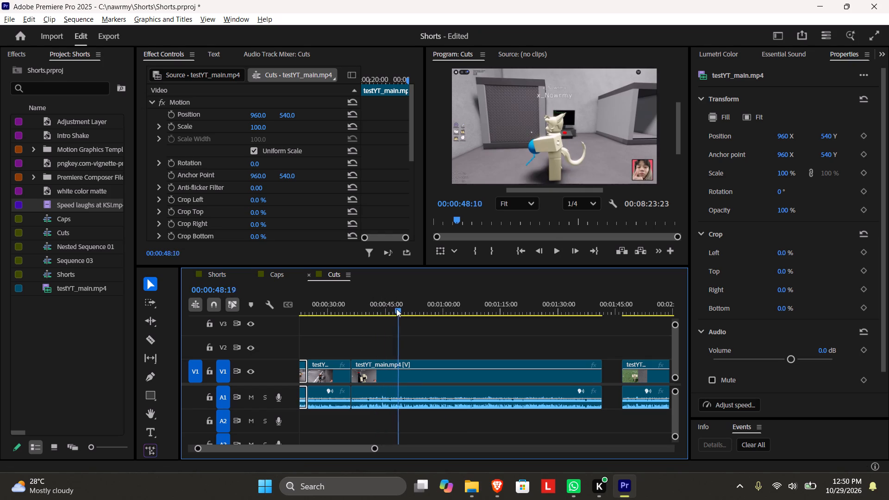
drag(396, 309, 401, 311)
key(space)
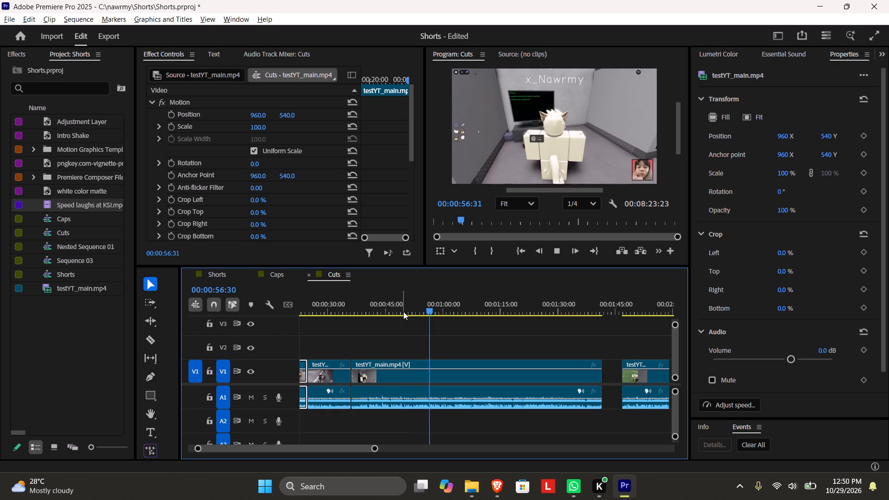
key(space)
click(381, 310)
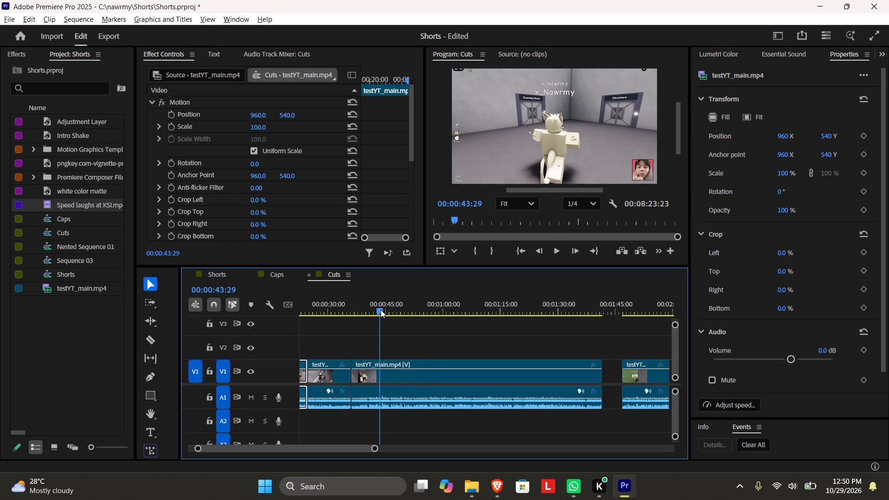
key(space)
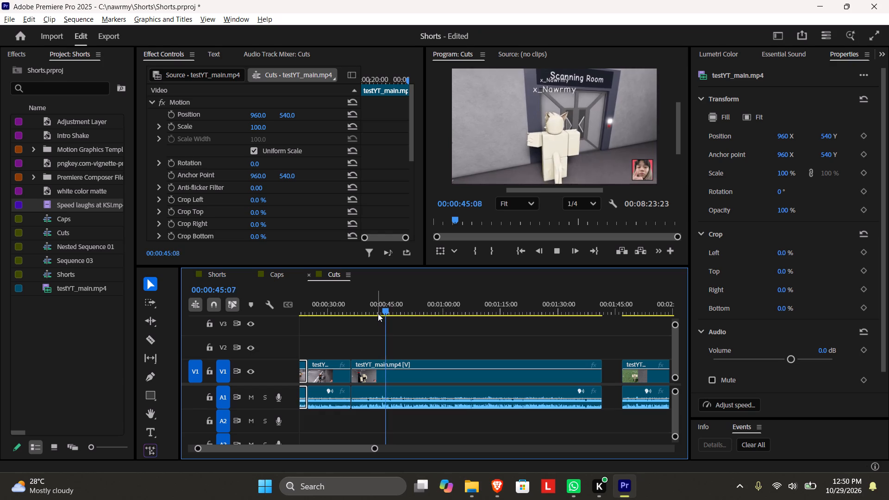
key(space)
Save the Shorts project.
key(ctrl+s)
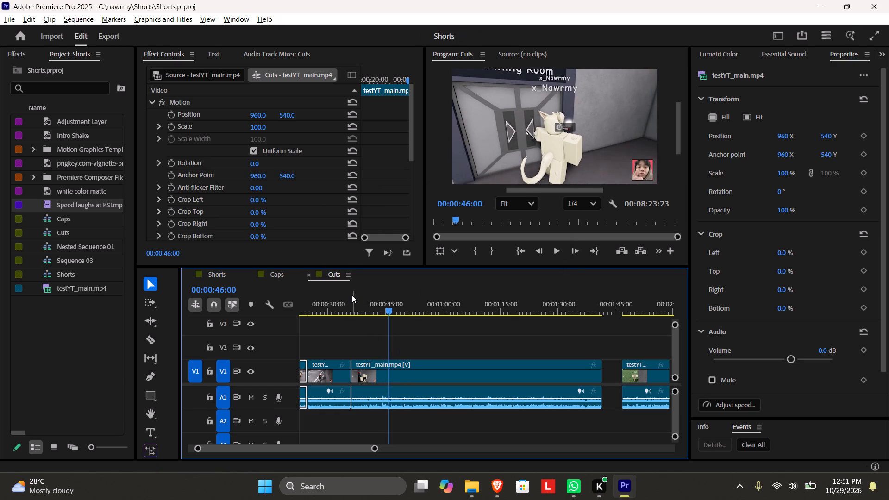
Replay the testYT_main.mp4 footage in Cuts from about 00:00:36 to 00:00:42:19, around the Facility door and the blue balloon.
click(354, 297)
key(space)
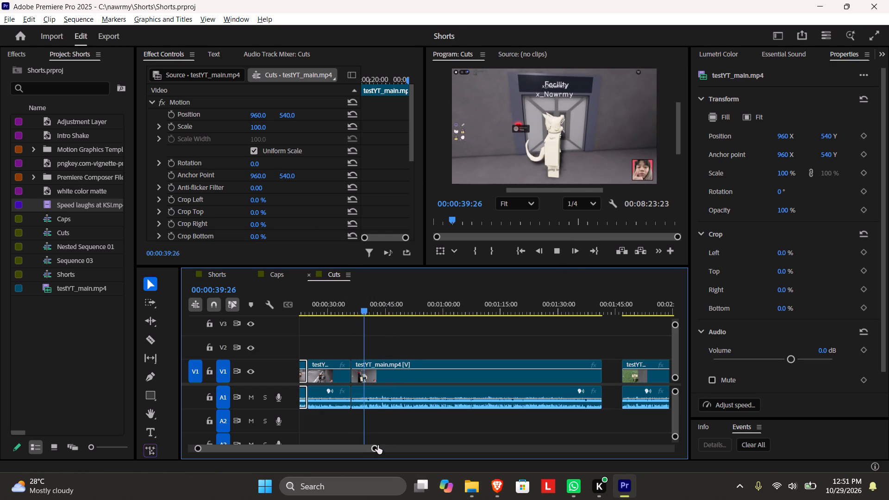
drag(375, 447, 347, 448)
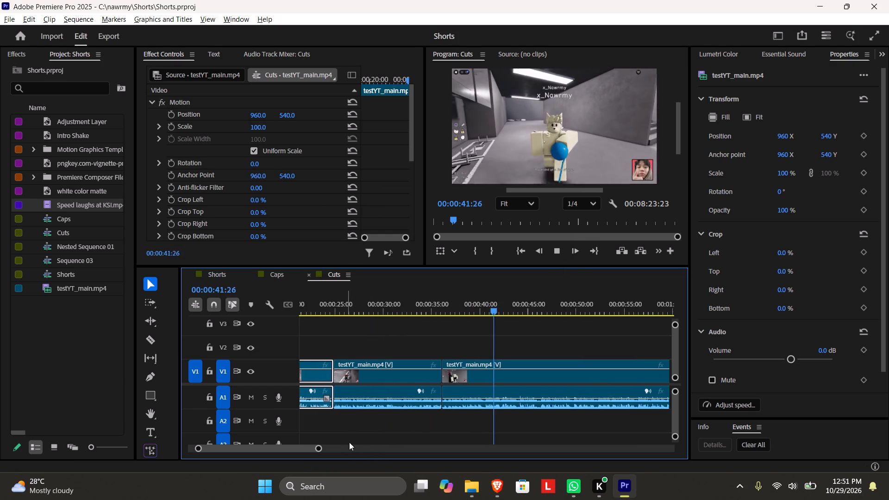
scroll(385, 430, down, 3)
key(space)
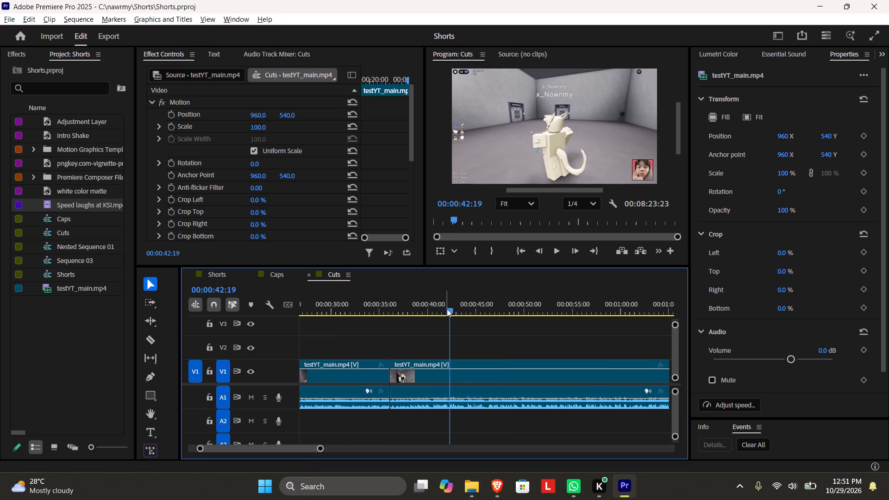
drag(447, 309, 429, 312)
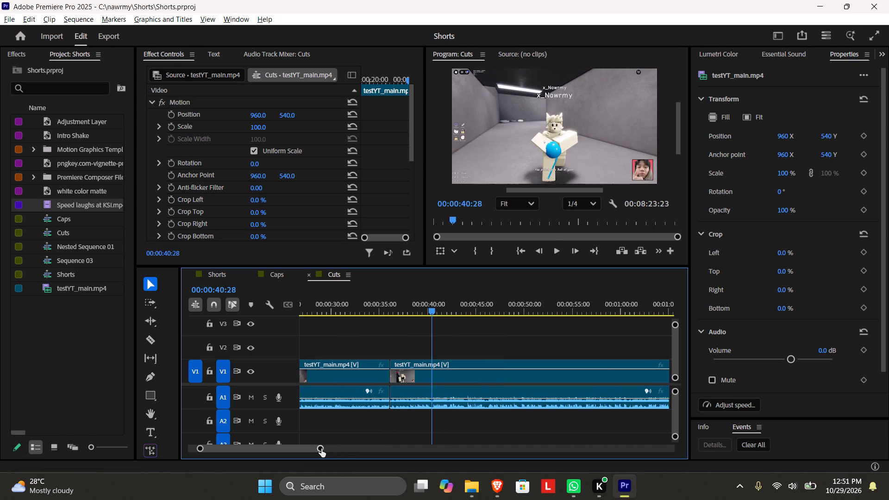
drag(321, 449, 302, 451)
key(space)
key(space)
Cut out the testYT_main.mp4 footage between 00:00:36:08 and 00:00:40:33 and close the resulting gap.
drag(498, 311, 489, 314)
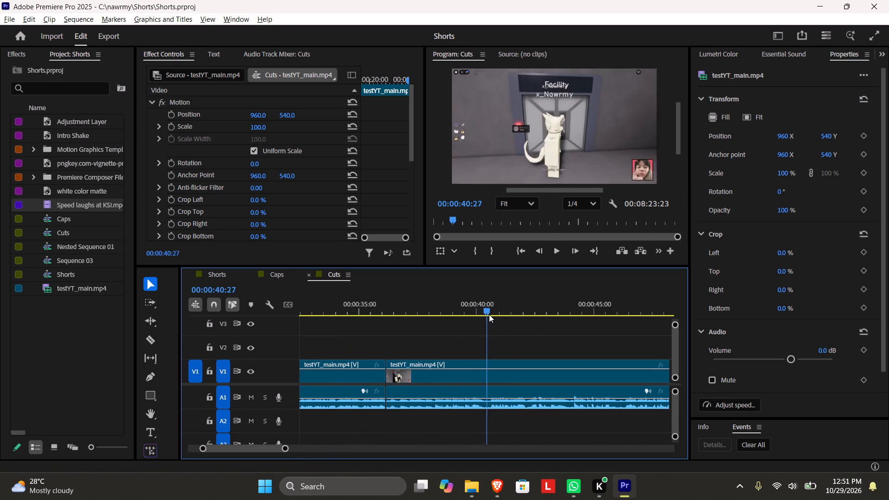
drag(489, 314, 490, 315)
key(space)
key(space)
drag(499, 311, 486, 311)
key(space)
key(space)
drag(495, 309, 491, 310)
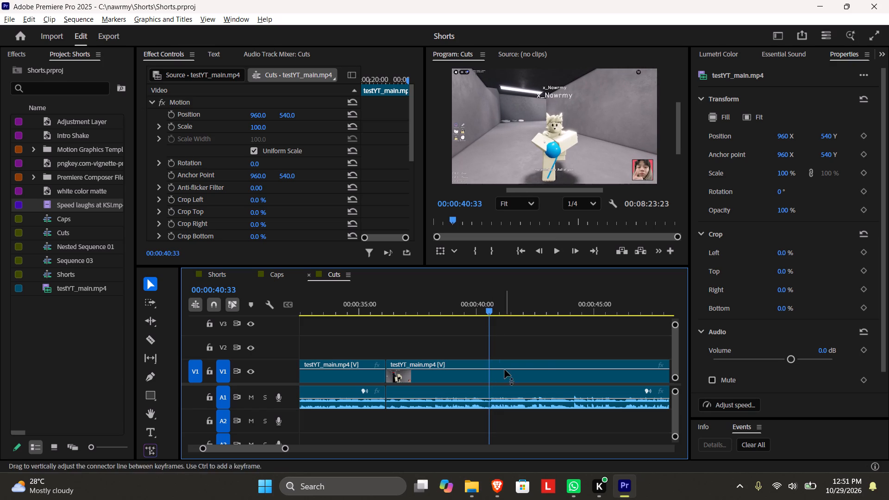
key(c)
click(488, 368)
key(v)
click(454, 383)
key(Delete)
click(437, 381)
key(BackSpace)
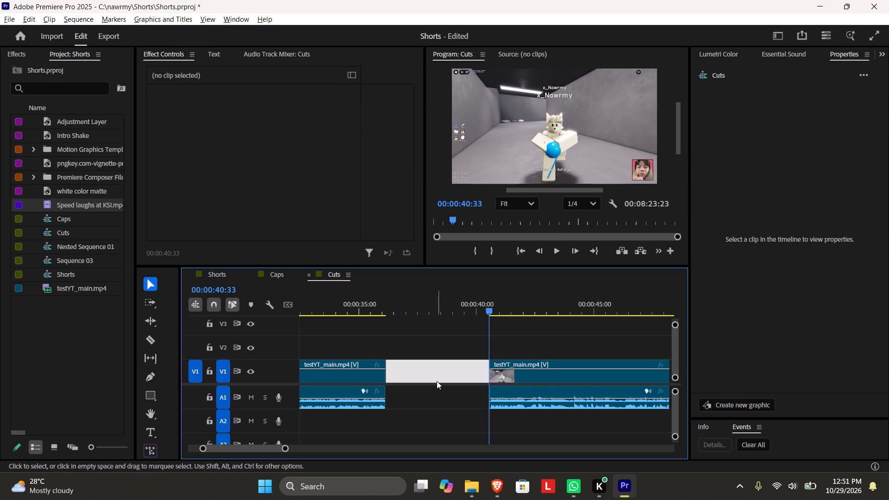
Replay across the new join at 00:00:36:08 and split the testYT_main.mp4 clip that follows it at 00:00:37:42.
click(380, 308)
key(space)
drag(287, 447, 316, 445)
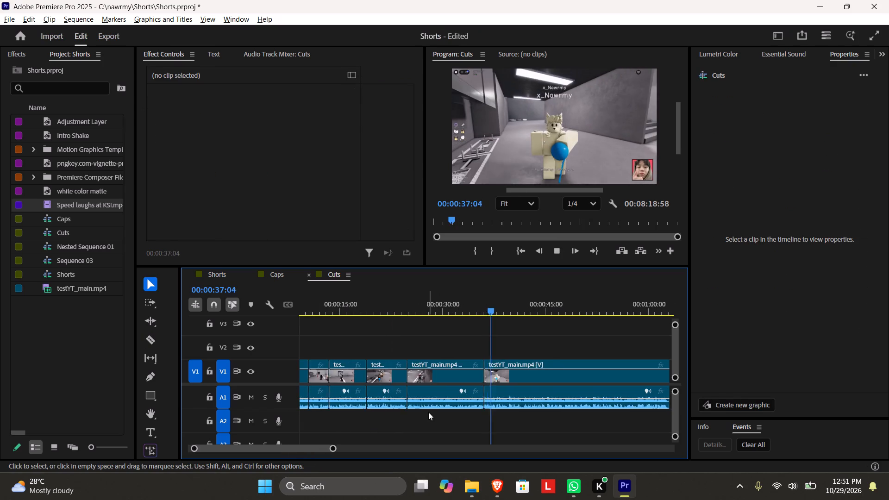
scroll(428, 412, down, 3)
key(space)
drag(335, 450, 304, 453)
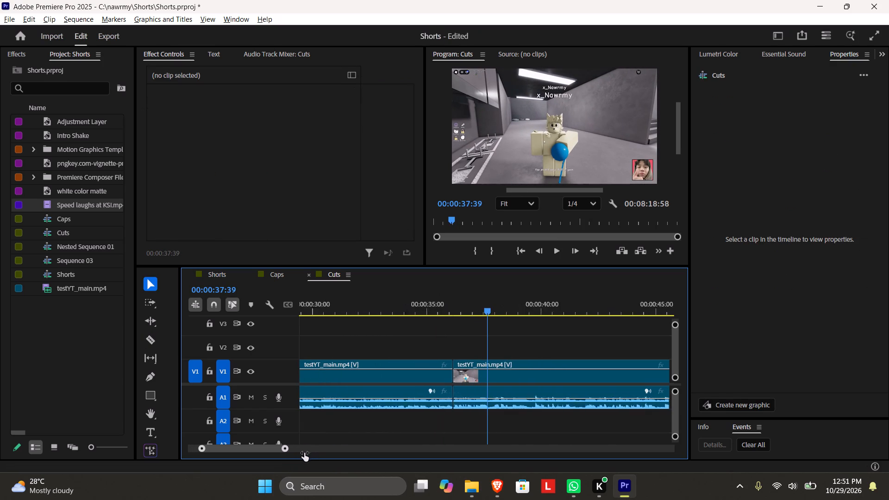
drag(304, 453, 301, 452)
key(space)
key(space)
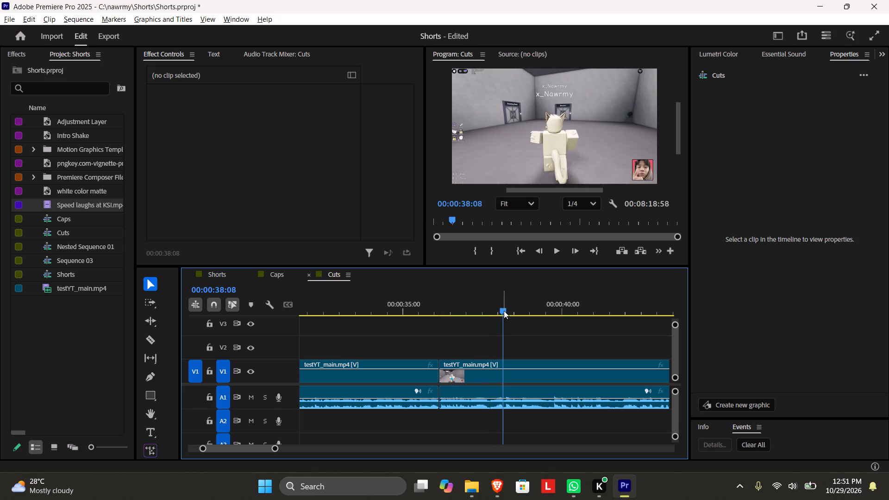
drag(503, 308, 490, 313)
click(492, 310)
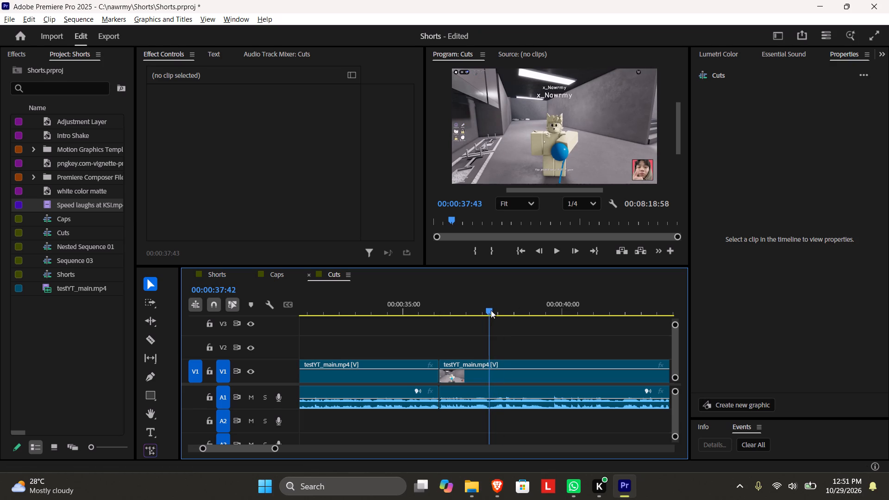
key(c)
click(489, 371)
key(v)
Review the footage from 00:00:37:42 through the Scanning Room and its scanner to about 00:00:51:22.
key(space)
scroll(515, 377, down, 5)
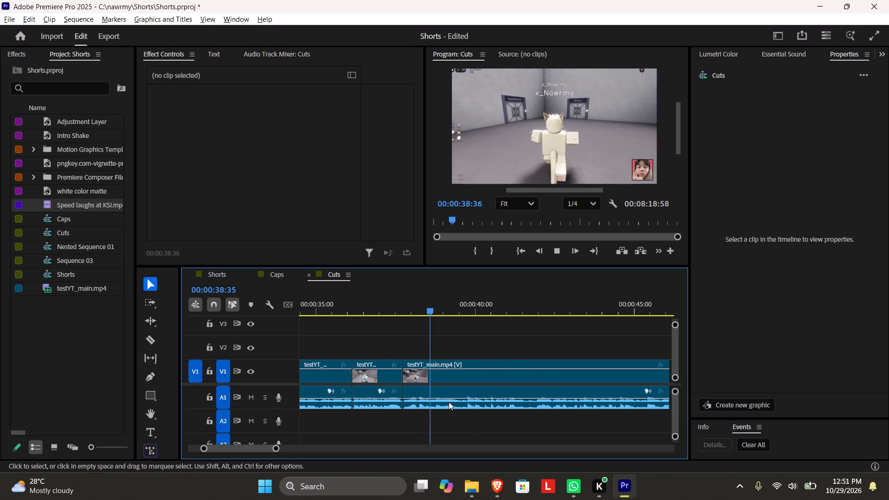
key(space)
drag(445, 306, 495, 313)
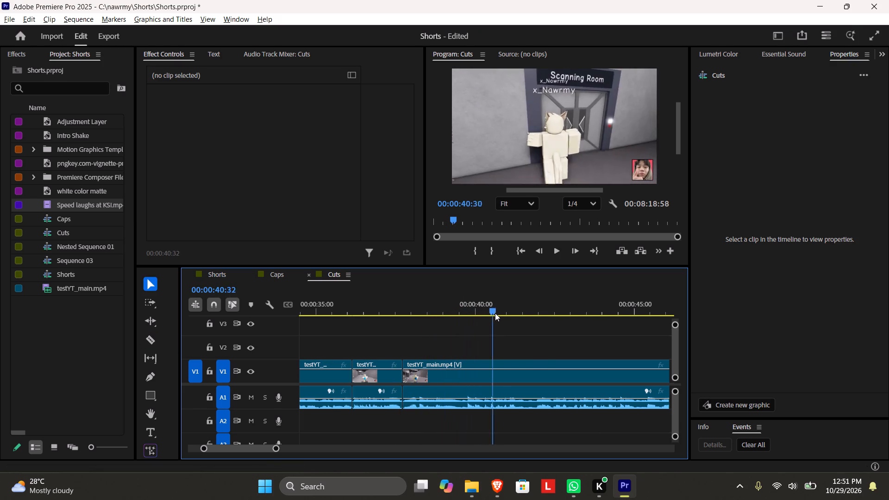
drag(495, 313, 595, 308)
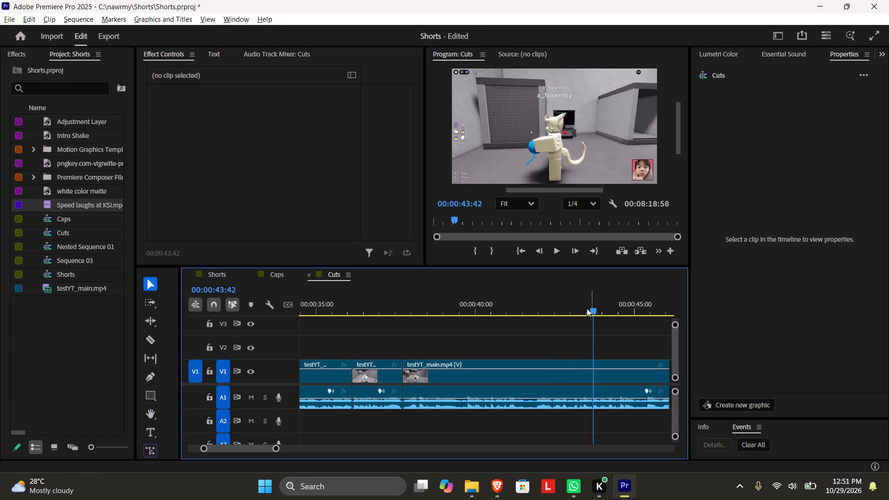
key(space)
scroll(551, 325, down, 7)
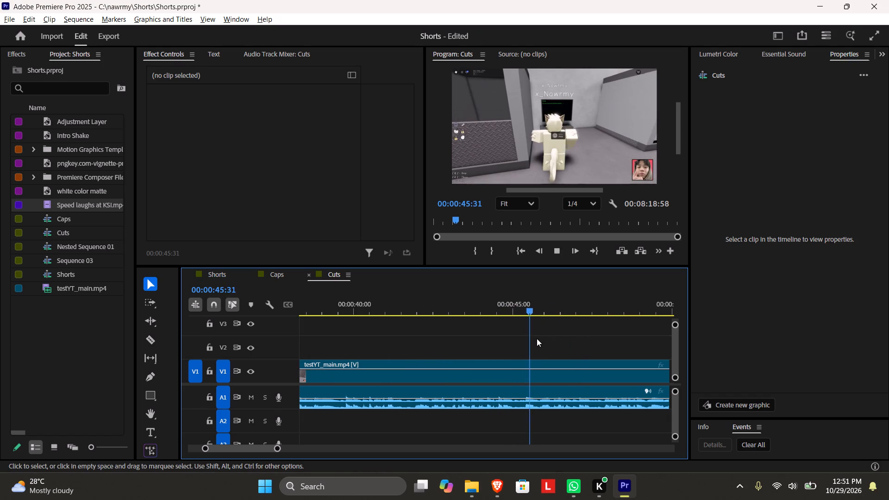
scroll(535, 336, down, 3)
key(space)
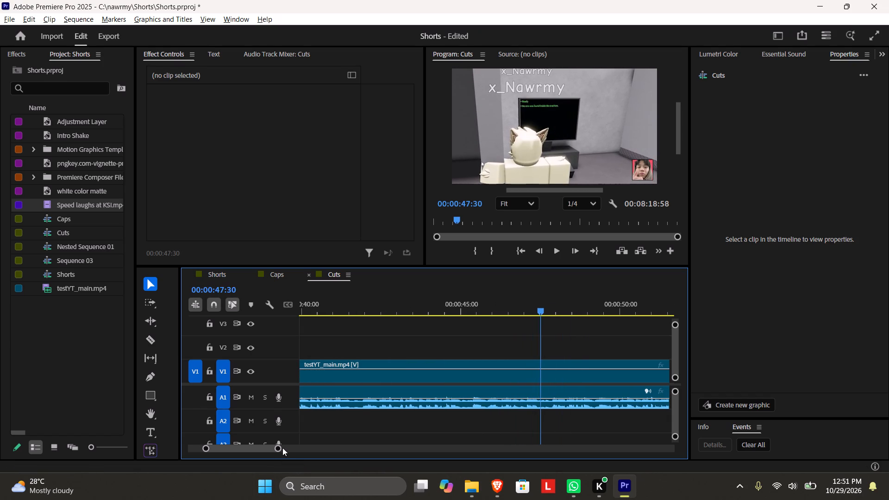
drag(279, 448, 301, 447)
key(space)
scroll(417, 401, down, 2)
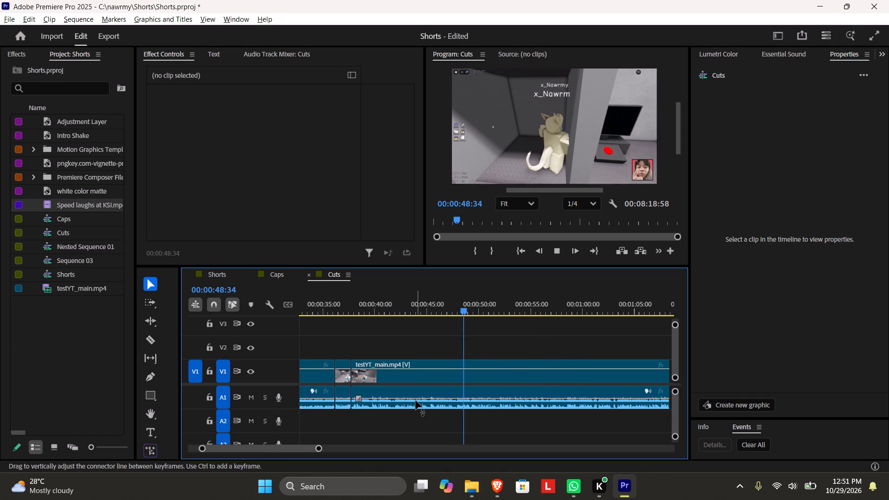
key(space)
key(space)
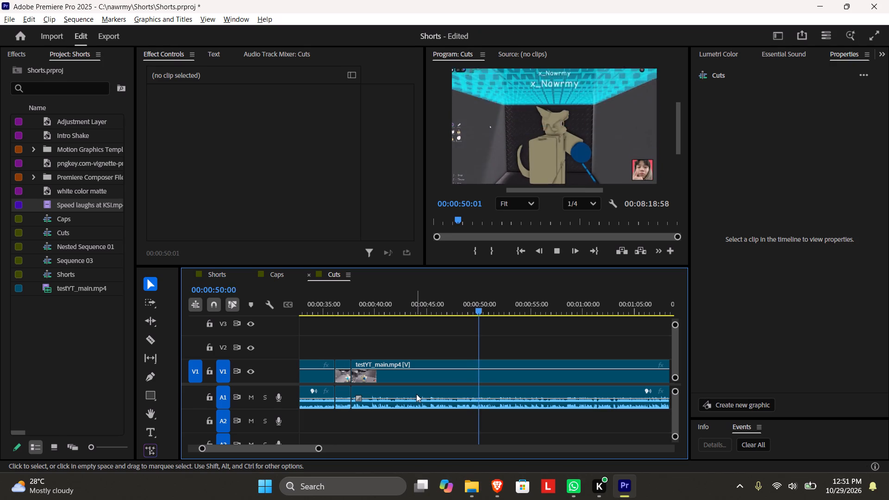
key(space)
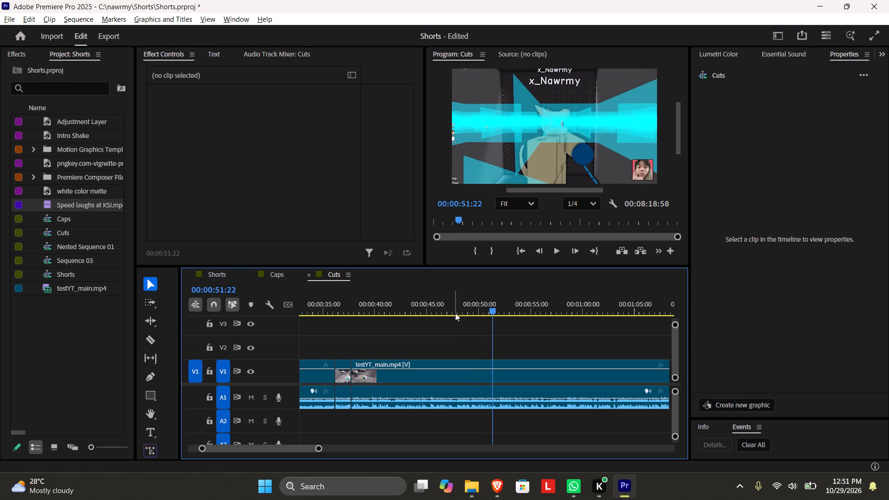
Review the computer-screen scene and the footage that follows it, up to about 00:01:05:58.
click(341, 302)
key(space)
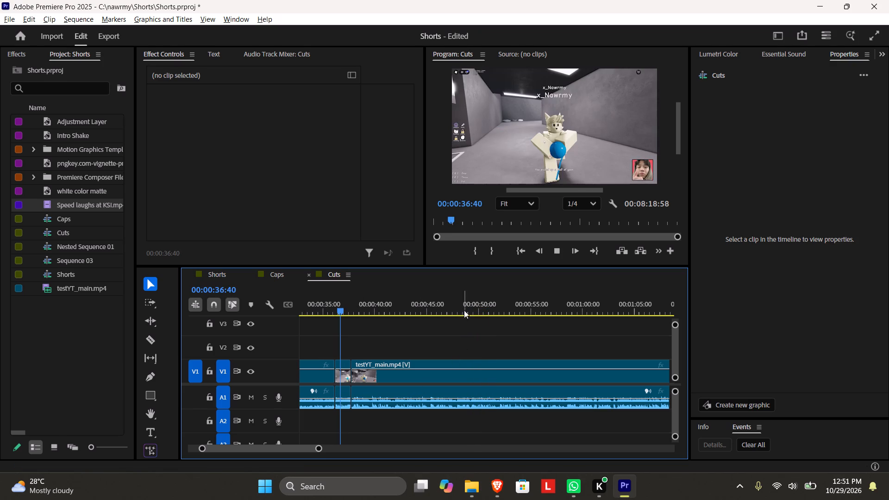
click(506, 308)
key(space)
scroll(504, 382, down, 4)
key(space)
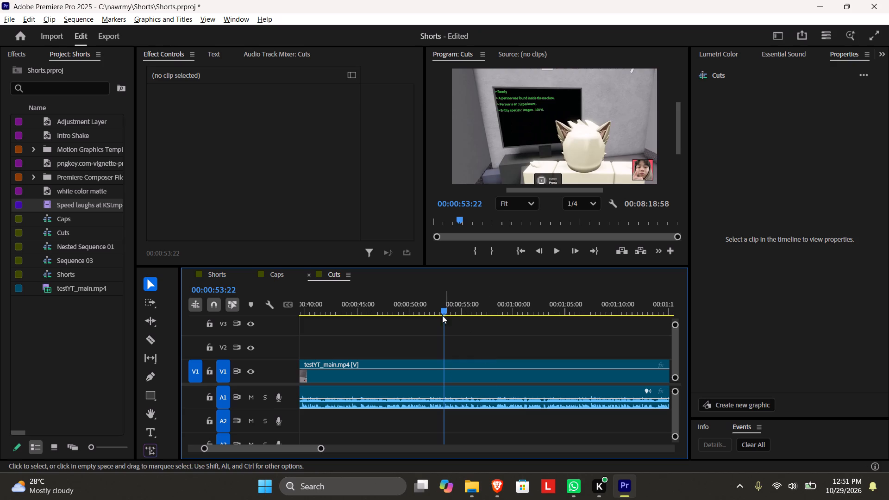
click(430, 307)
key(space)
scroll(479, 325, down, 5)
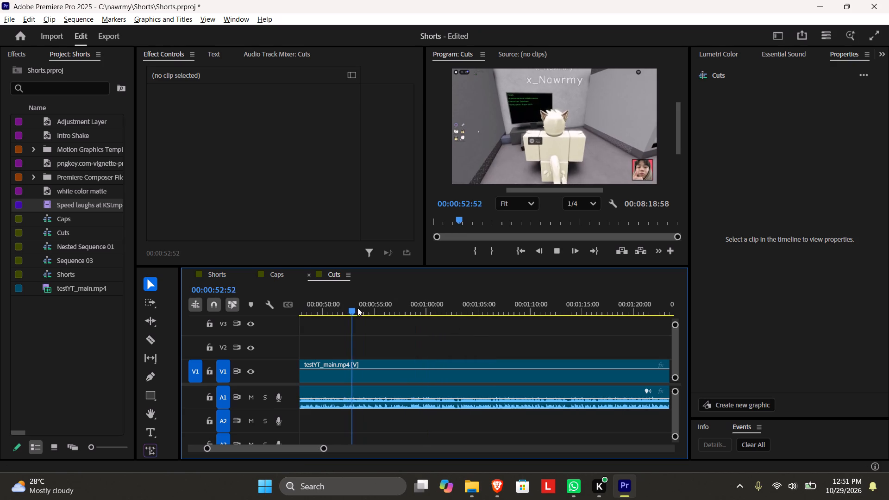
drag(353, 307, 383, 322)
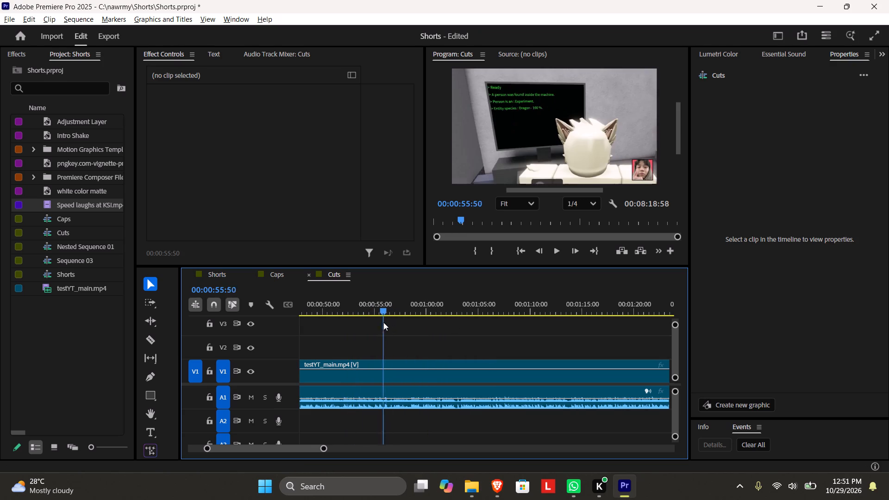
drag(383, 322, 349, 327)
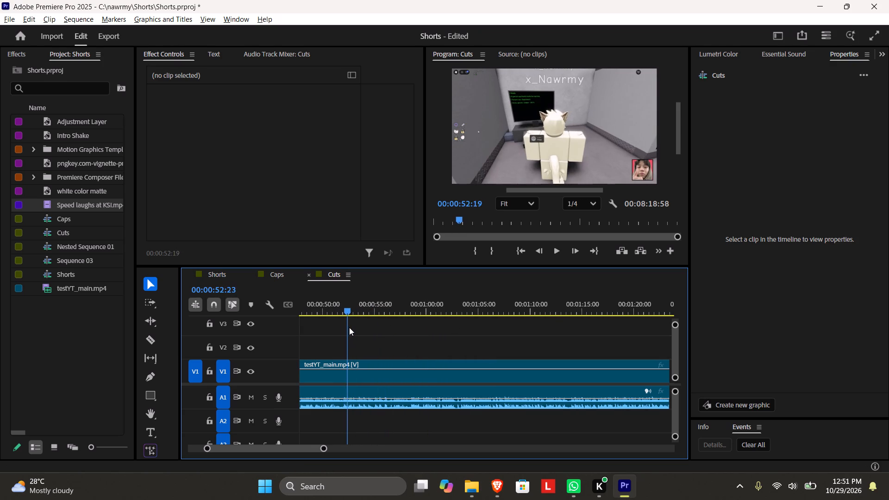
drag(349, 327, 376, 327)
key(space)
drag(321, 447, 369, 434)
scroll(437, 403, down, 3)
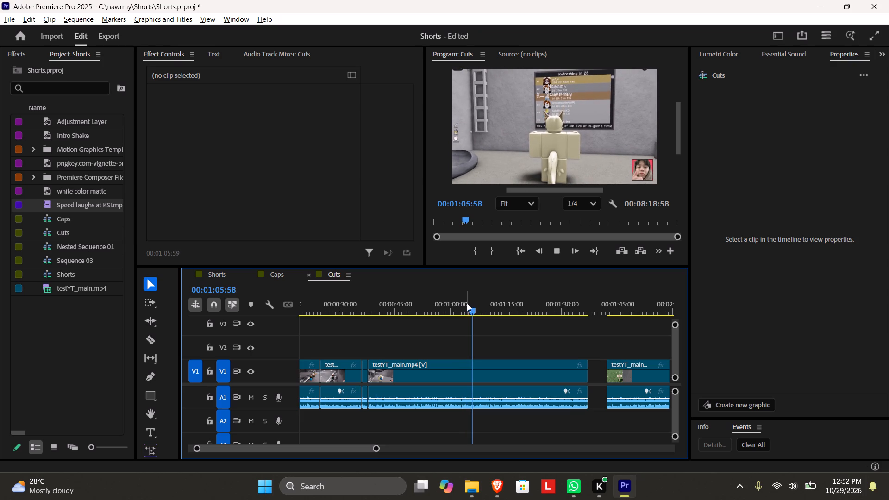
key(space)
Cut out the testYT_main.mp4 footage between 00:00:37:42 and 00:01:02:55, where the door opens, and close the gap.
drag(473, 308, 464, 312)
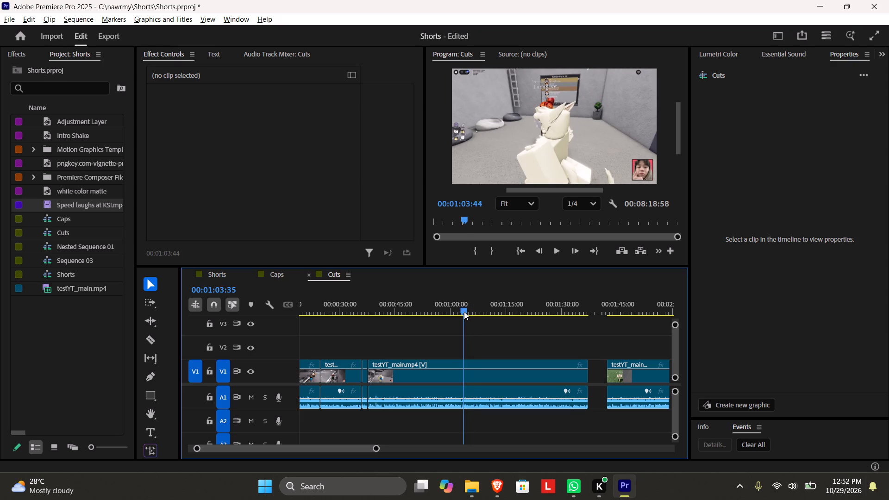
drag(464, 312, 460, 312)
key(space)
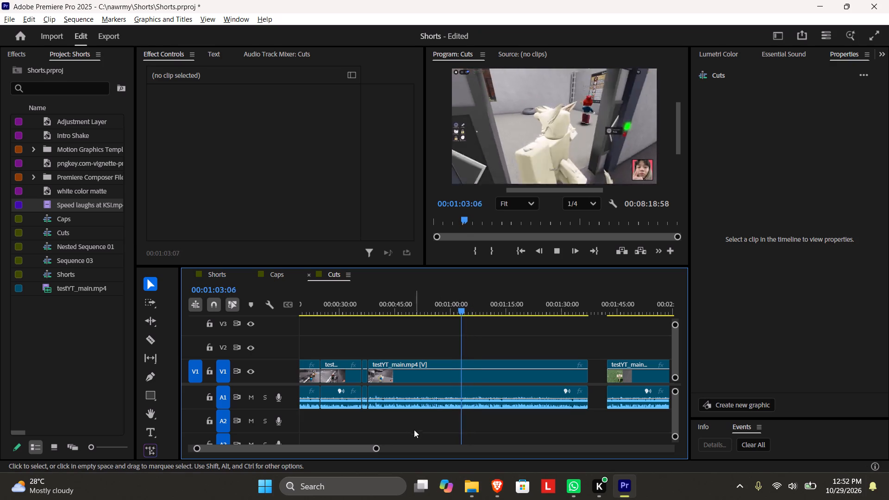
key(space)
drag(377, 450, 358, 452)
drag(483, 303, 471, 309)
key(space)
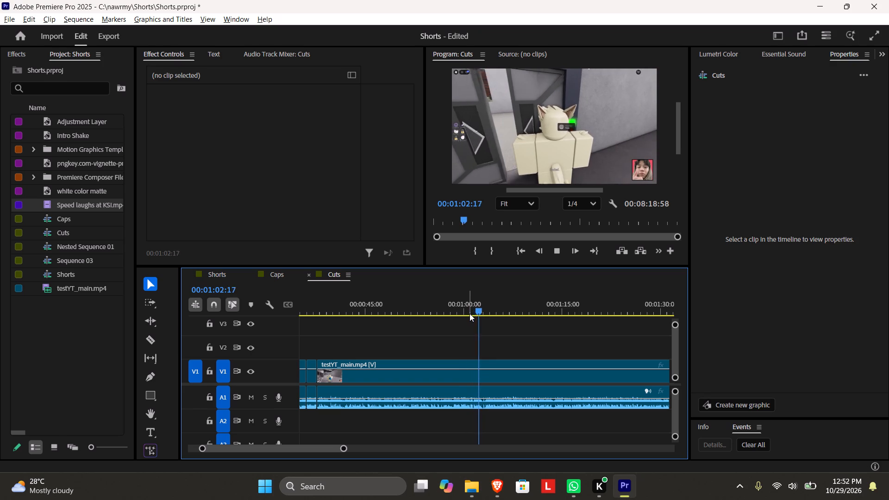
key(space)
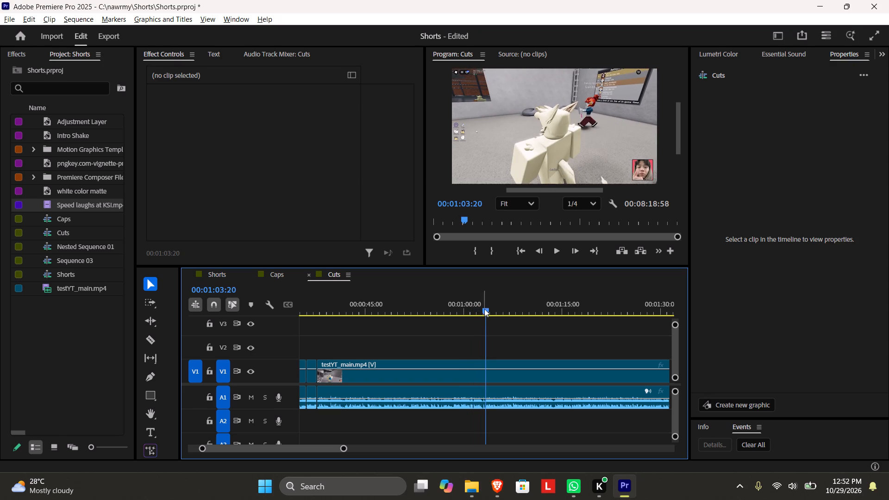
drag(488, 307, 484, 308)
key(space)
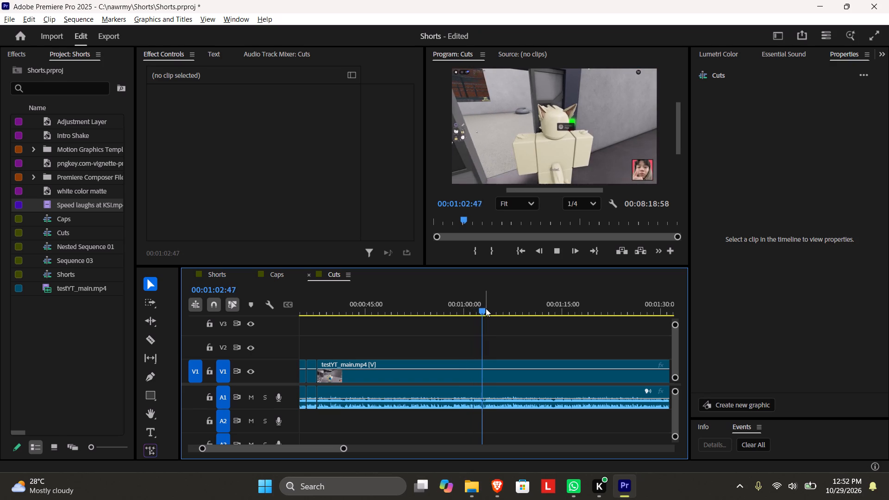
key(space)
key(c)
click(485, 373)
key(v)
click(453, 381)
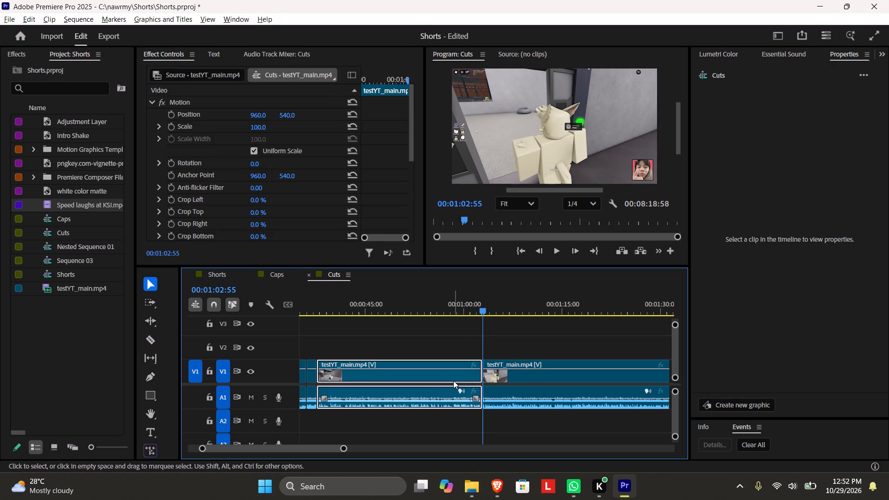
key(Delete)
click(427, 369)
key(Delete)
Play back the tightened footage from about 00:00:37 to 00:00:46:27.
click(313, 305)
key(space)
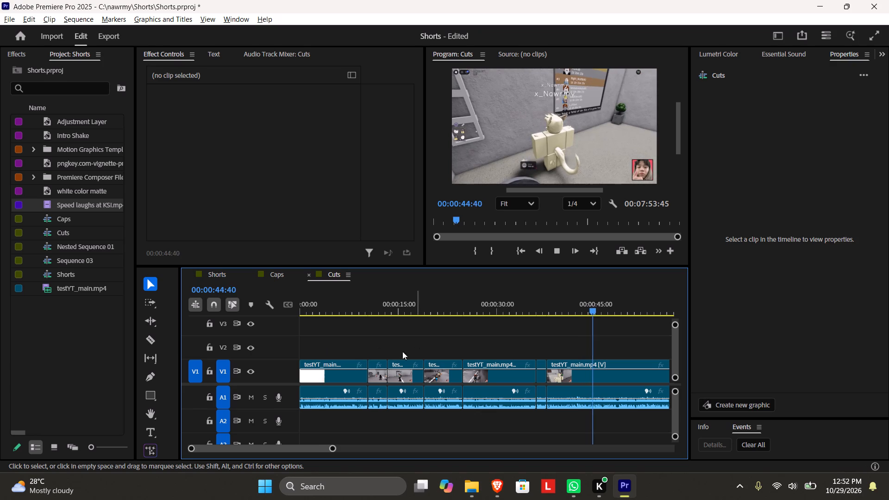
drag(332, 447, 310, 444)
scroll(388, 400, down, 4)
key(space)
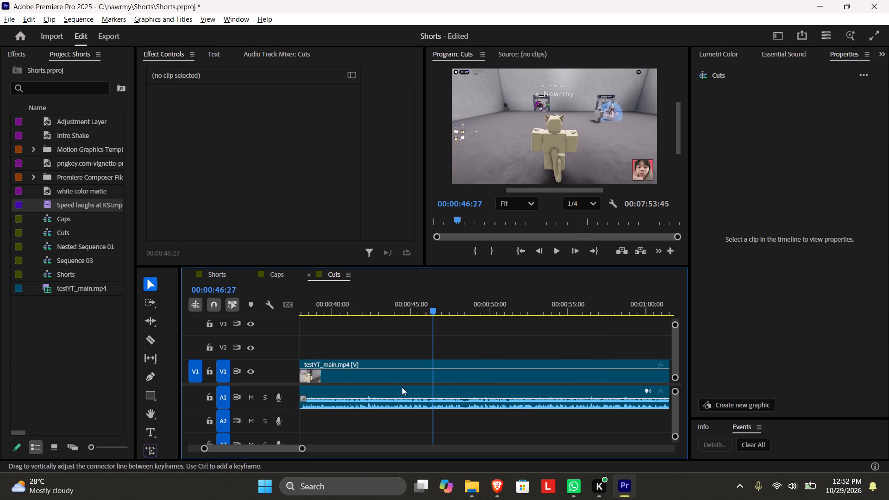
Save the Shorts project.
key(ctrl+s)
Split the testYT_main.mp4 clip at 00:00:46:12, where the character passes through the doorway.
click(433, 308)
key(c)
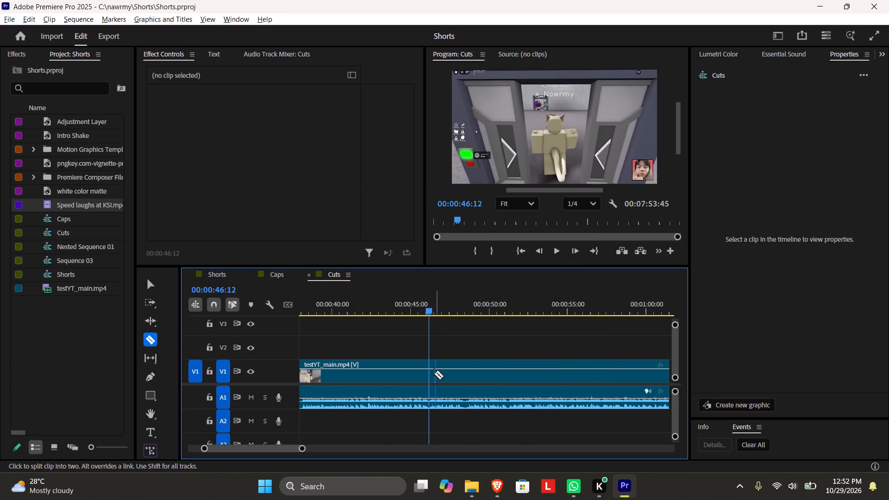
click(430, 376)
key(v)
Play back the testYT_main.mp4 footage following the 00:00:46:12 split, up to about 00:00:51:57.
click(482, 375)
key(space)
scroll(464, 387, down, 5)
drag(304, 448, 326, 448)
scroll(435, 423, down, 5)
key(space)
drag(408, 310, 407, 314)
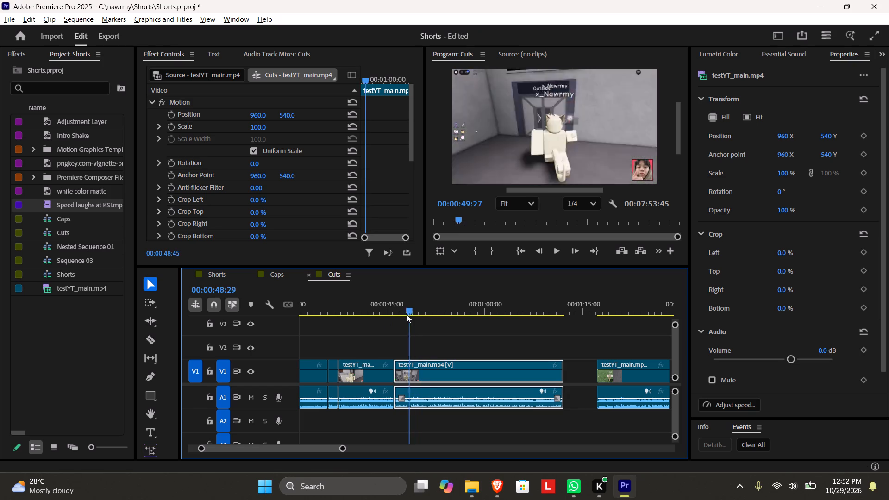
drag(407, 314, 399, 315)
key(space)
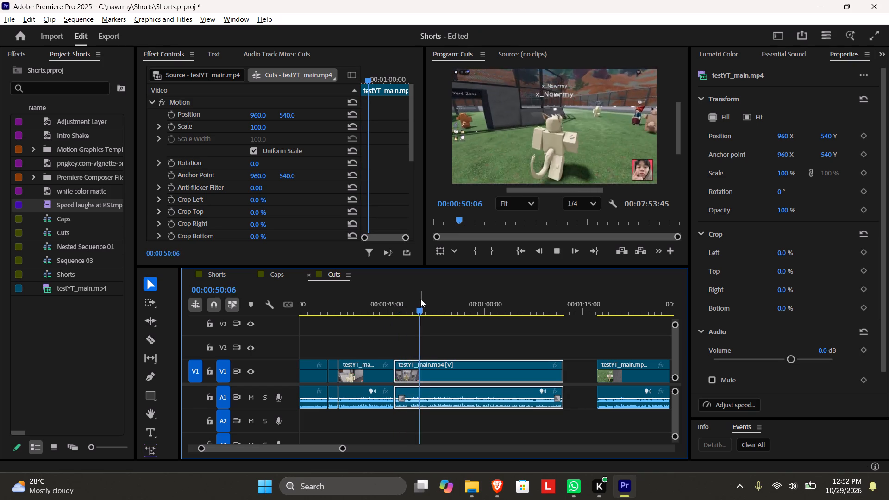
key(space)
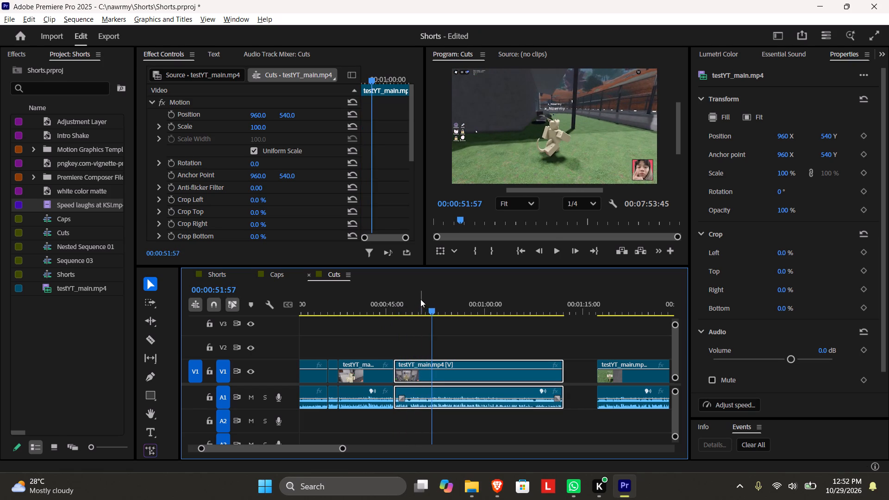
Cut out the testYT_main.mp4 footage between 00:00:46:12 and 00:00:48:28, around the doorway, and close the gap.
drag(345, 447, 317, 452)
click(462, 300)
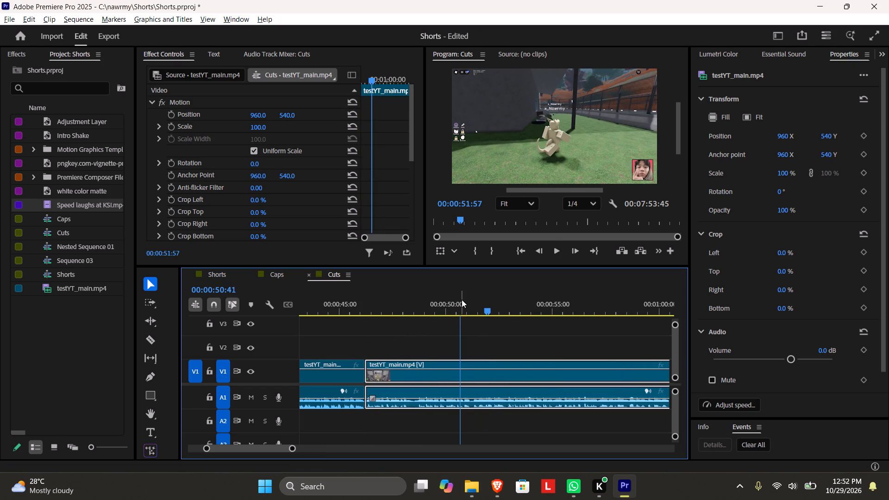
key(space)
key(space)
click(432, 311)
key(space)
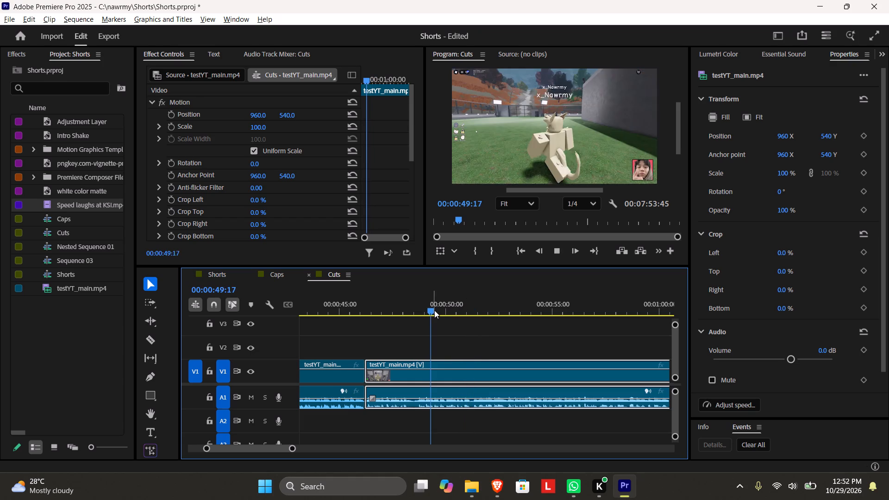
key(space)
click(430, 312)
key(space)
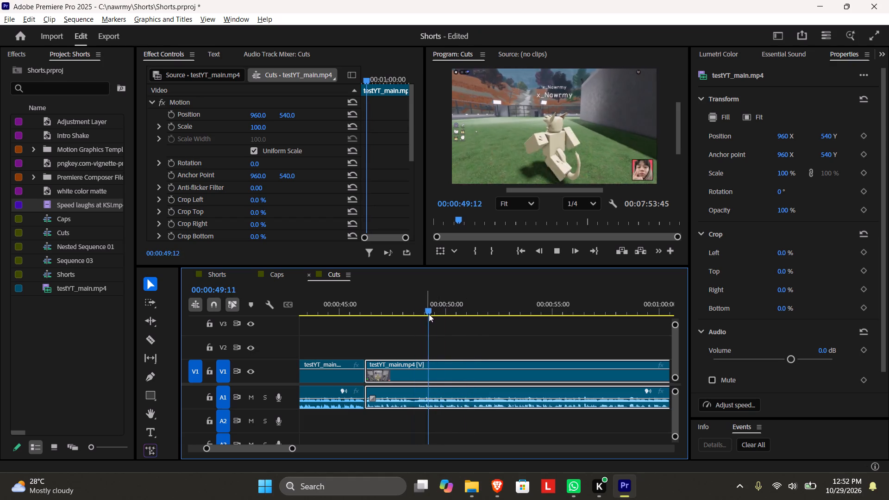
drag(429, 313, 415, 315)
key(c)
click(414, 376)
key(v)
click(397, 377)
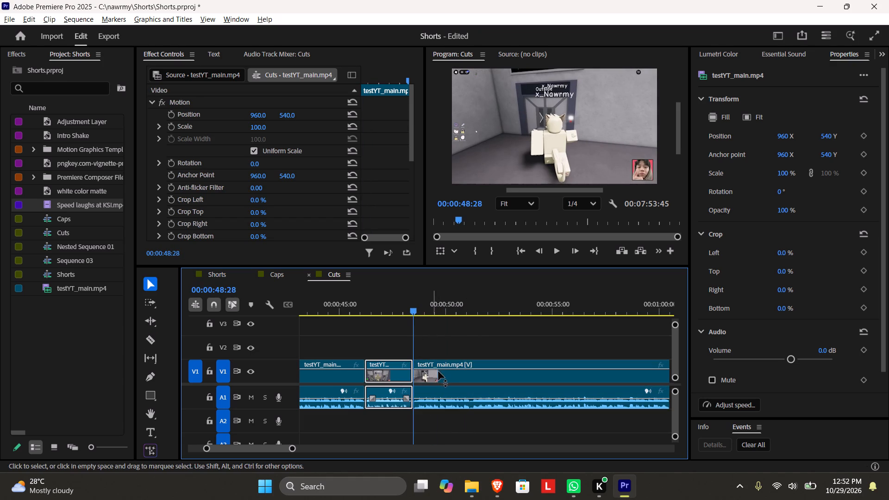
key(Delete)
click(396, 384)
click(394, 375)
key(BackSpace)
Trim the first few frames off the testYT_main.mp4 clip following the 00:00:46:12 cut and move it back against the previous clip.
click(352, 304)
key(space)
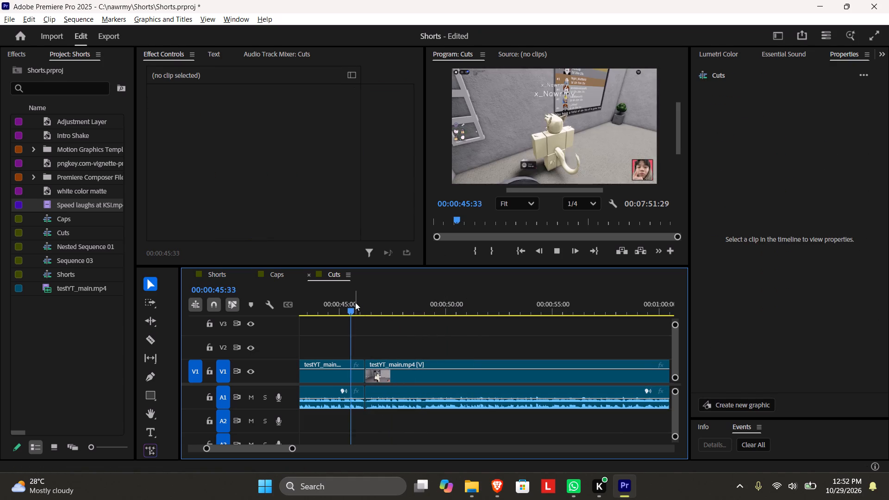
key(space)
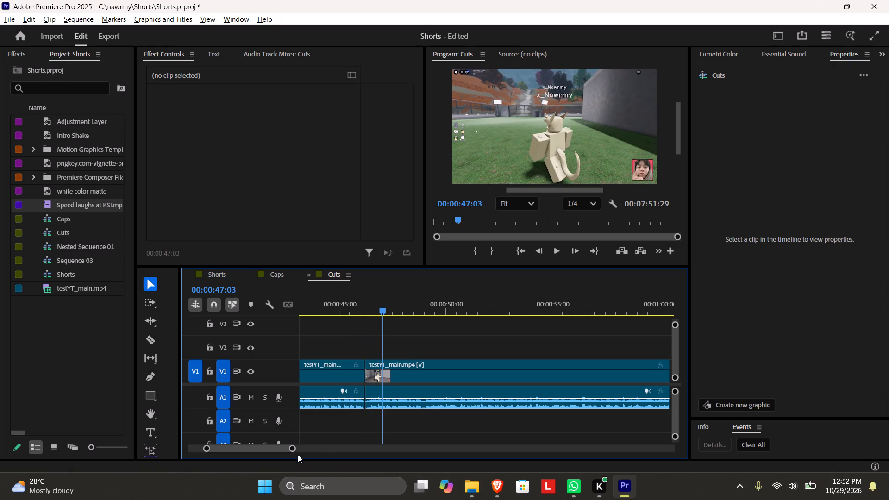
drag(290, 447, 283, 448)
drag(421, 294, 423, 299)
key(space)
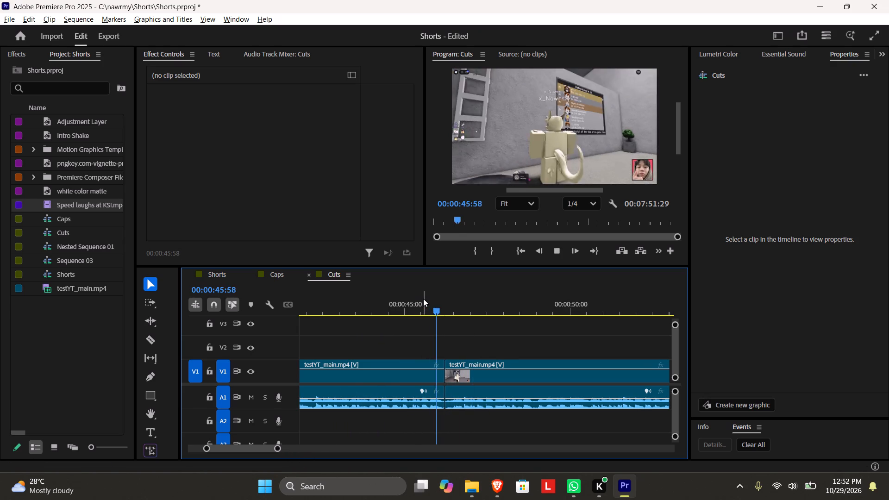
key(space)
drag(458, 305, 450, 307)
click(445, 363)
drag(461, 380, 455, 378)
Play back the join at 00:00:46:12, from about 00:00:43:10 to 00:00:48:39.
click(429, 306)
key(space)
click(346, 299)
key(space)
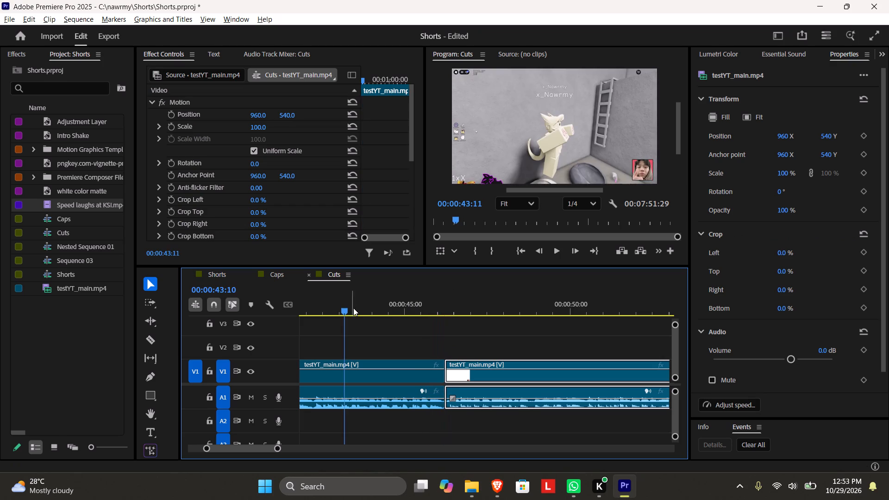
drag(278, 448, 318, 445)
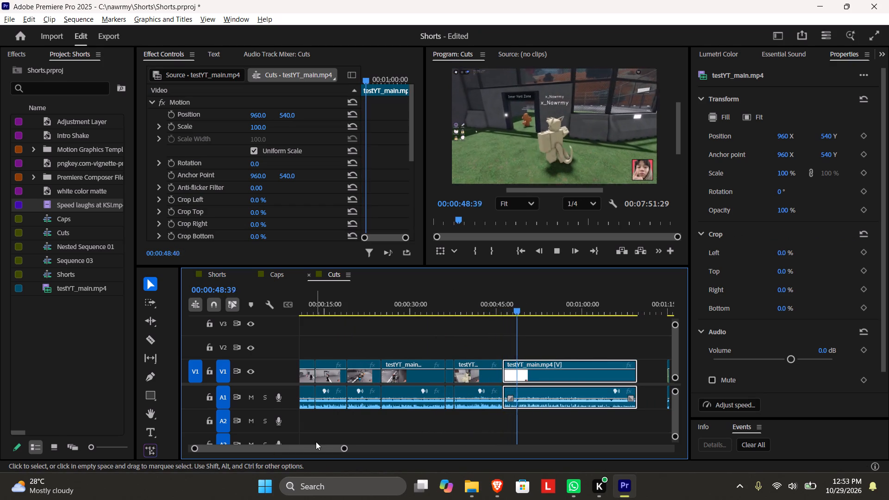
key(space)
Save the Shorts project.
key(ctrl+s)
Split the testYT_main.mp4 clip at 00:00:48:44, where the character runs past the Inner Yard Zone entrance.
key(space)
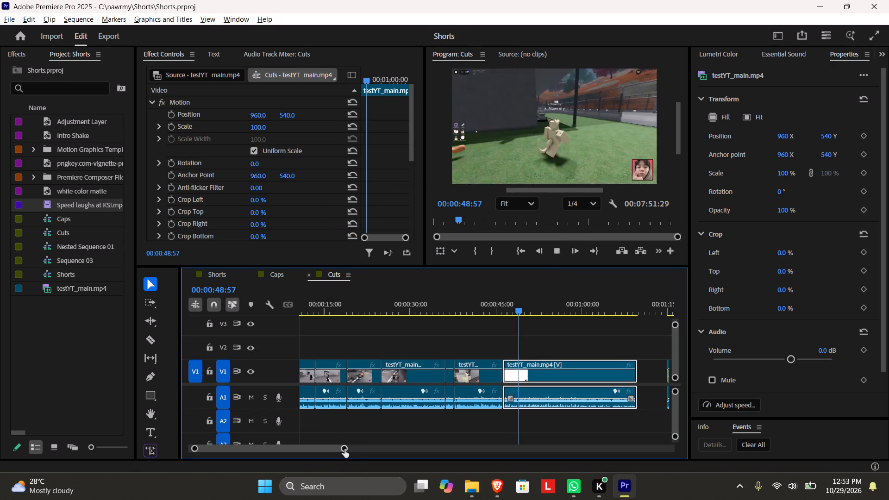
drag(345, 449, 294, 453)
key(space)
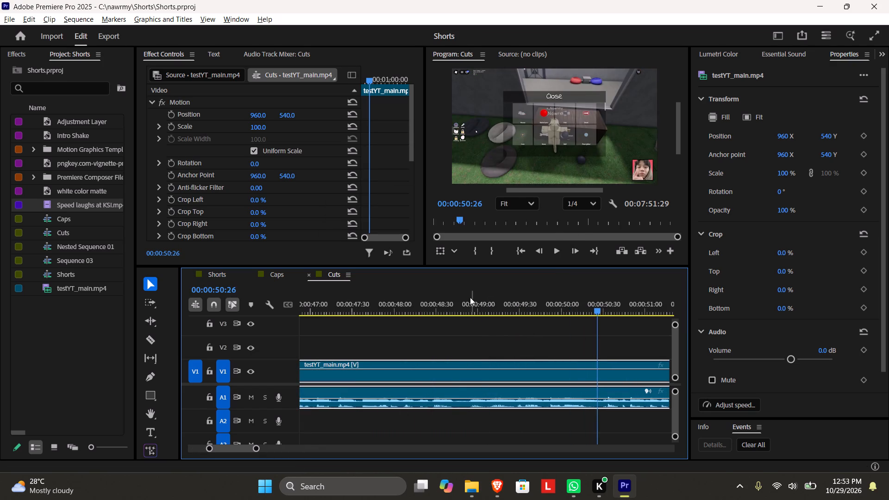
click(469, 297)
drag(253, 449, 272, 447)
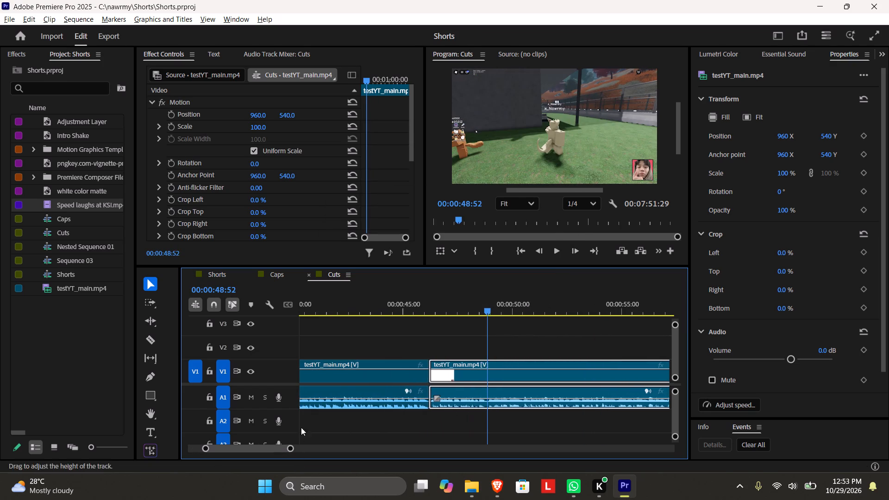
click(488, 308)
key(space)
key(space)
drag(493, 306, 491, 307)
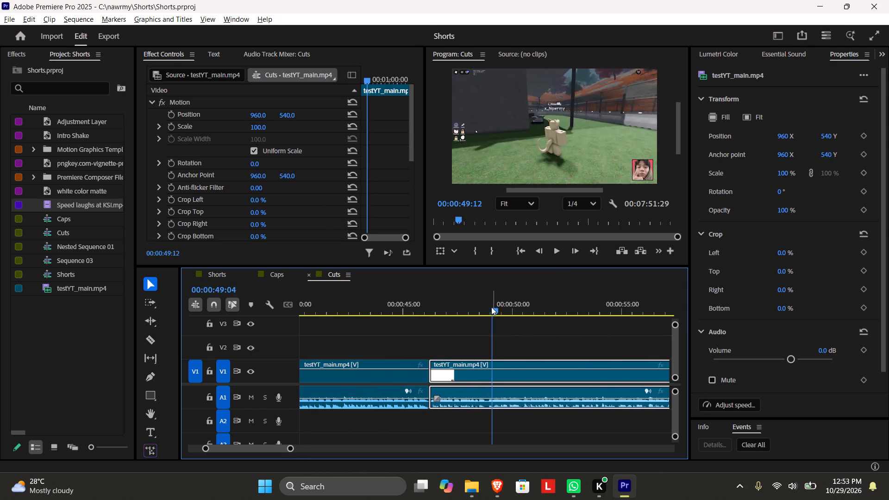
drag(491, 307, 487, 307)
key(space)
key(space)
drag(492, 307, 477, 309)
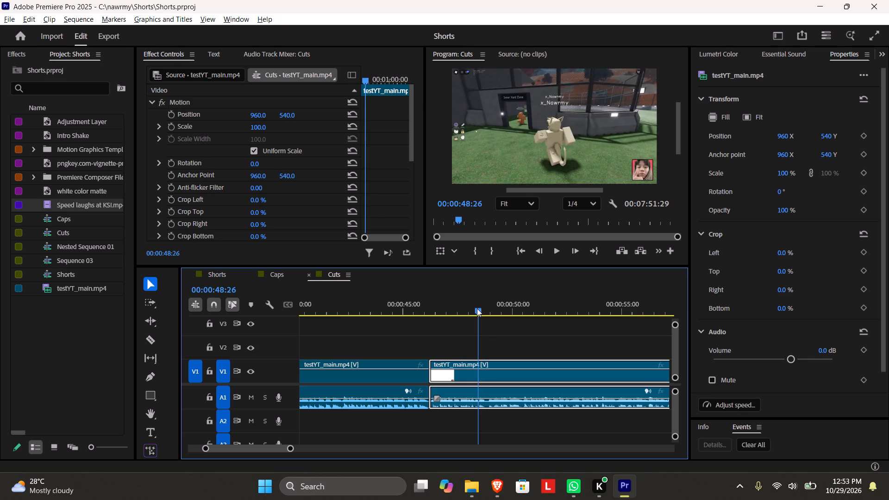
key(space)
key(space)
drag(294, 447, 279, 449)
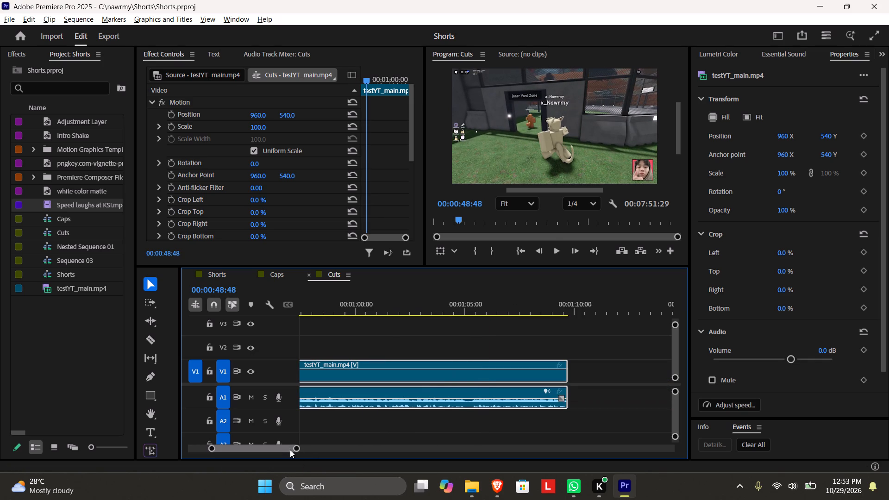
drag(293, 450, 297, 450)
click(303, 448)
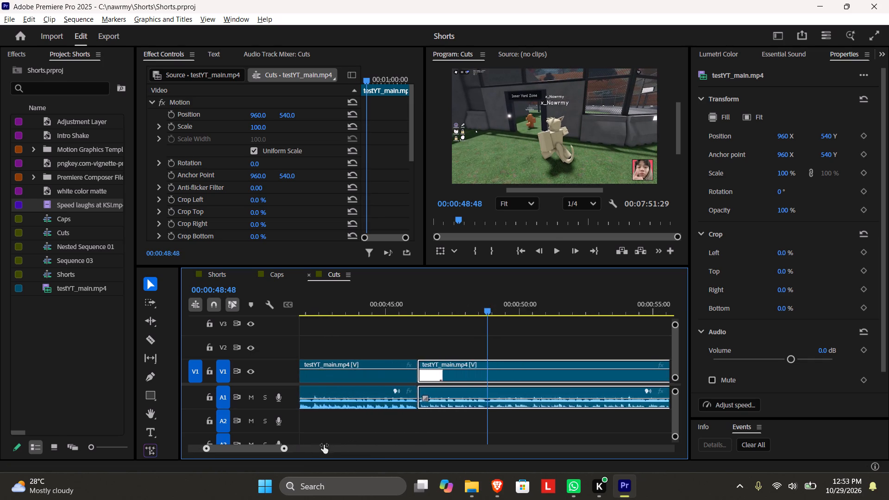
drag(484, 302, 478, 305)
key(c)
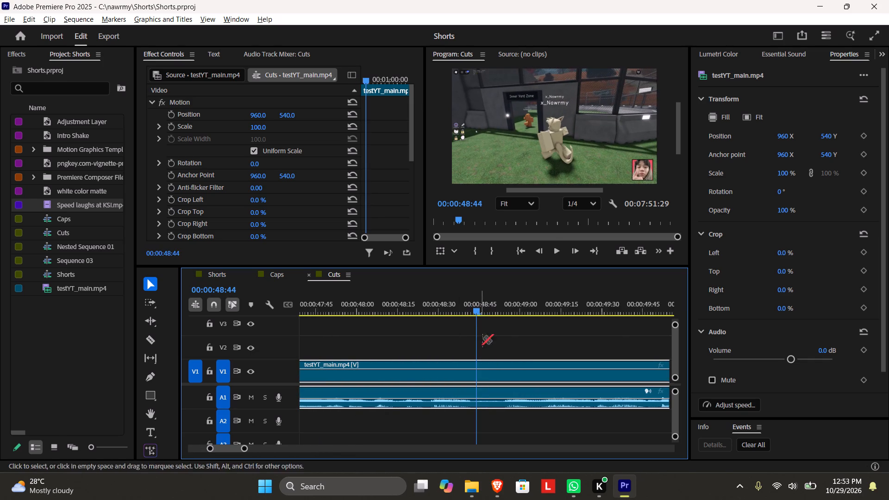
click(474, 369)
key(v)
Play back the footage from the 00:00:48:44 split to 00:00:55:35, where the tier list is shown.
key(space)
drag(247, 447, 276, 446)
scroll(455, 402, down, 16)
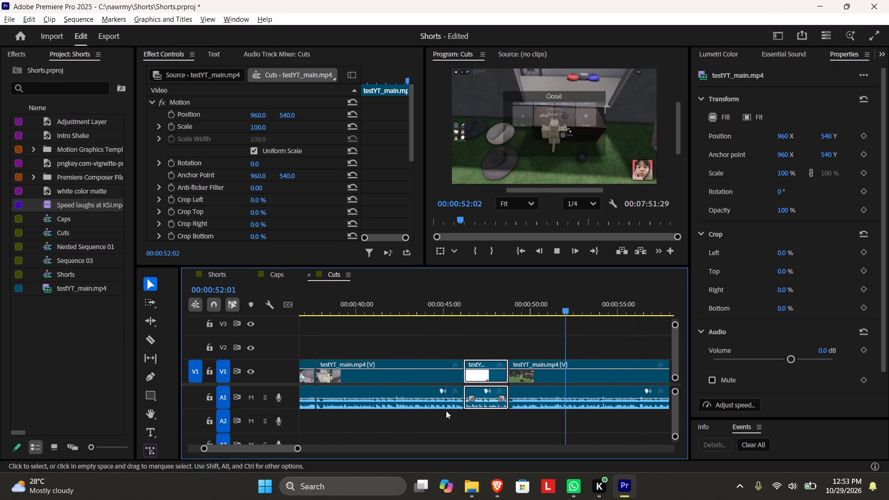
drag(297, 450, 330, 448)
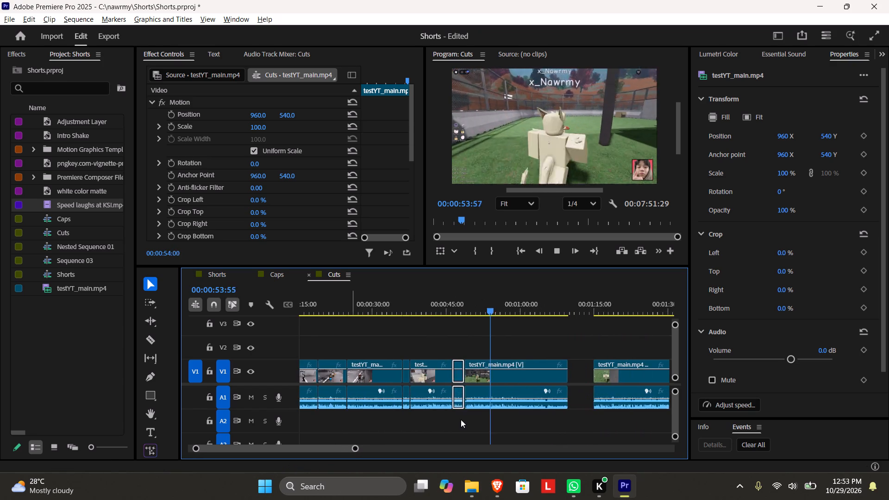
scroll(461, 419, down, 4)
key(space)
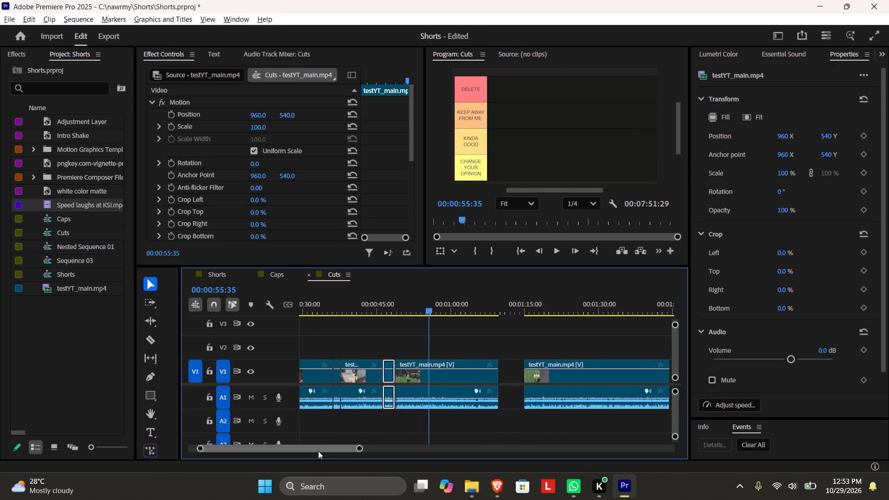
Trim the start of the clip following the 00:00:48:44 split up to 00:00:54:42 and move it back against the cut.
drag(358, 448, 319, 458)
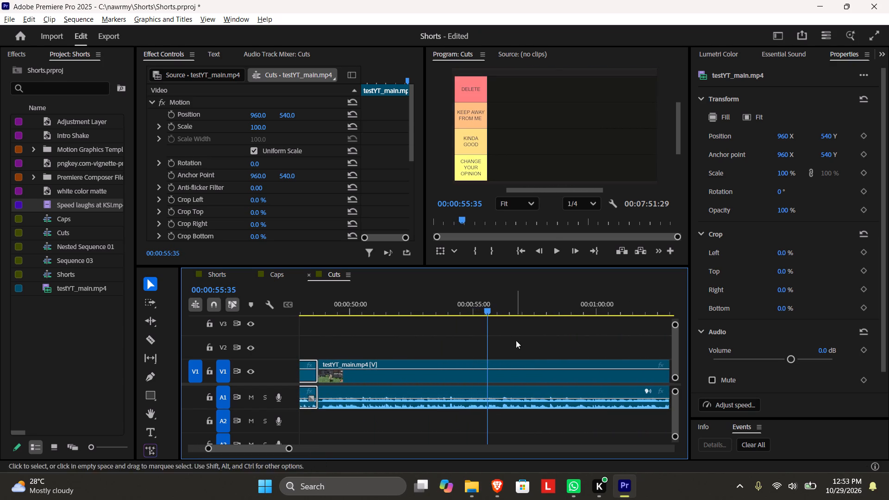
drag(463, 311, 467, 311)
key(space)
key(space)
drag(477, 308, 471, 310)
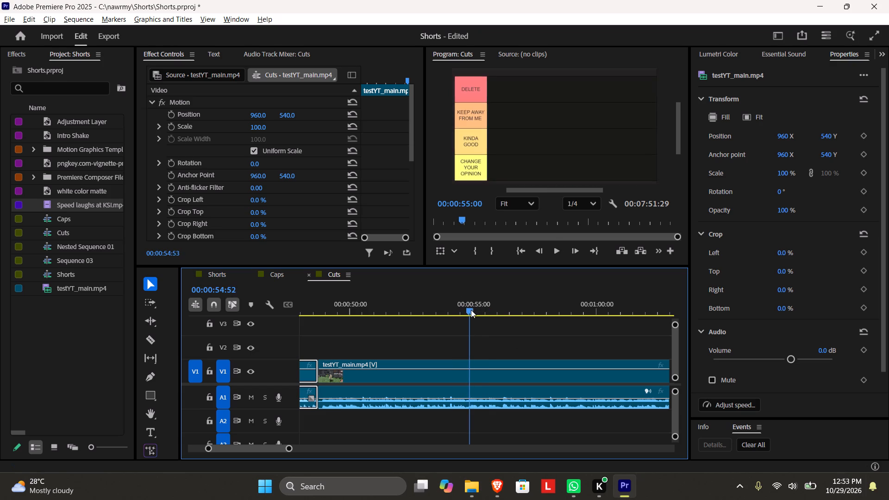
drag(471, 310, 468, 311)
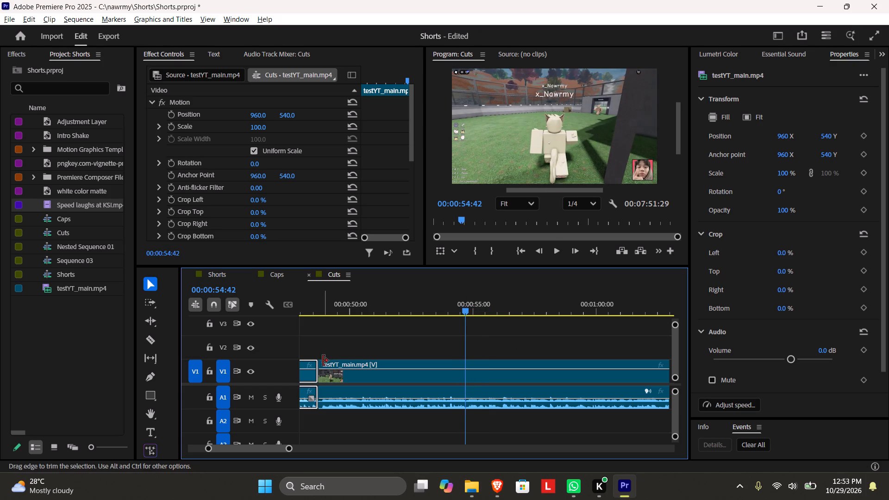
drag(321, 361, 467, 357)
drag(484, 375, 336, 377)
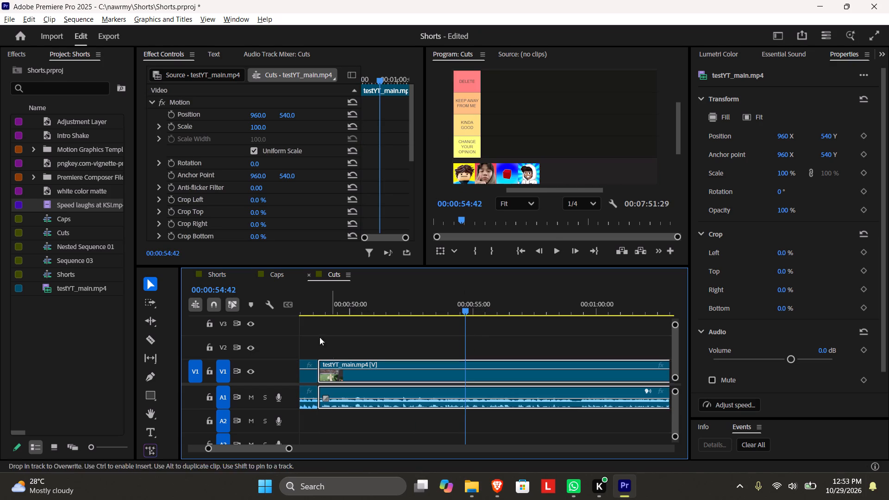
Trim six more frames off that clip's start, up to 00:00:48:50 where the tier list begins, and close the gap.
click(319, 307)
click(310, 308)
key(space)
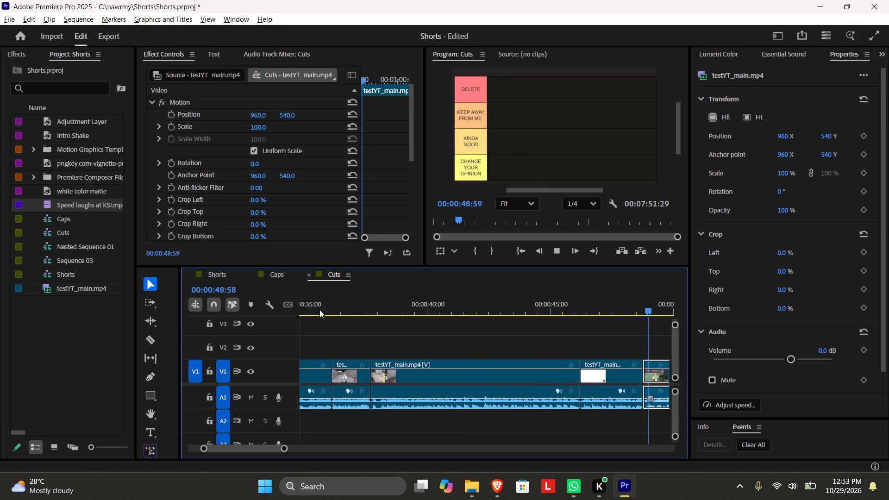
key(space)
drag(287, 450, 261, 446)
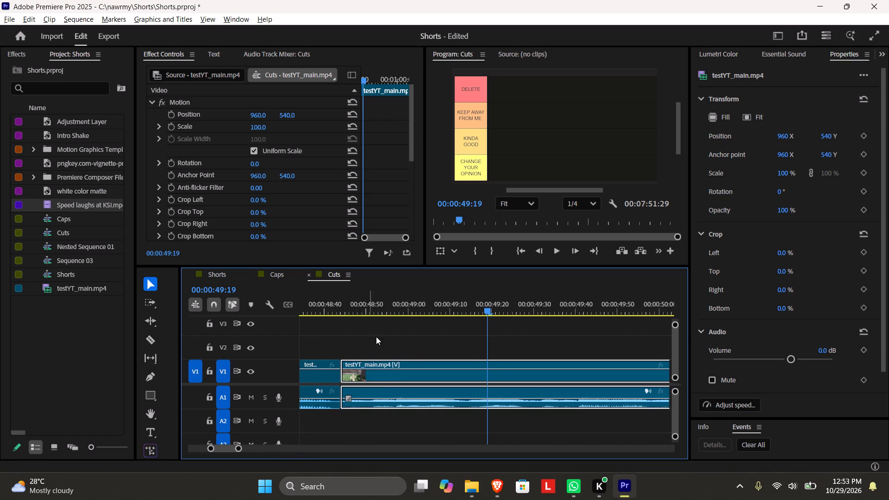
click(376, 336)
click(344, 300)
key(Right)
key(Right)
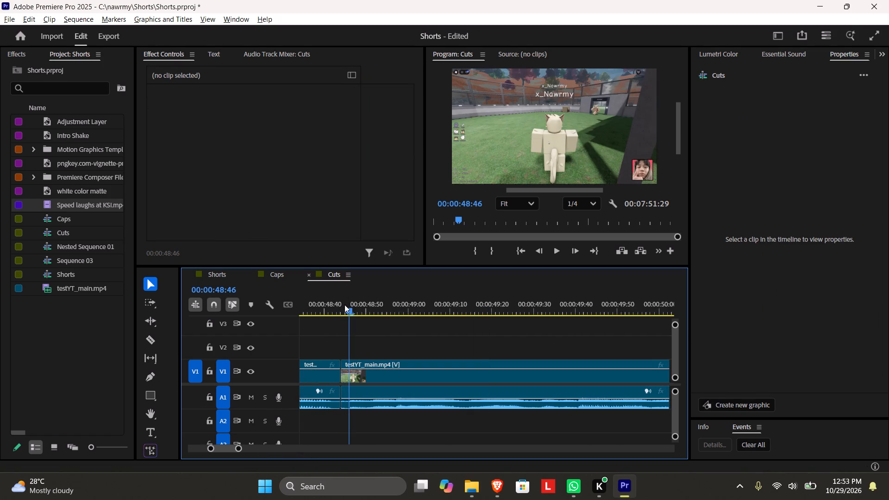
key(Right)
key(Right)
key(Right)
key(Left)
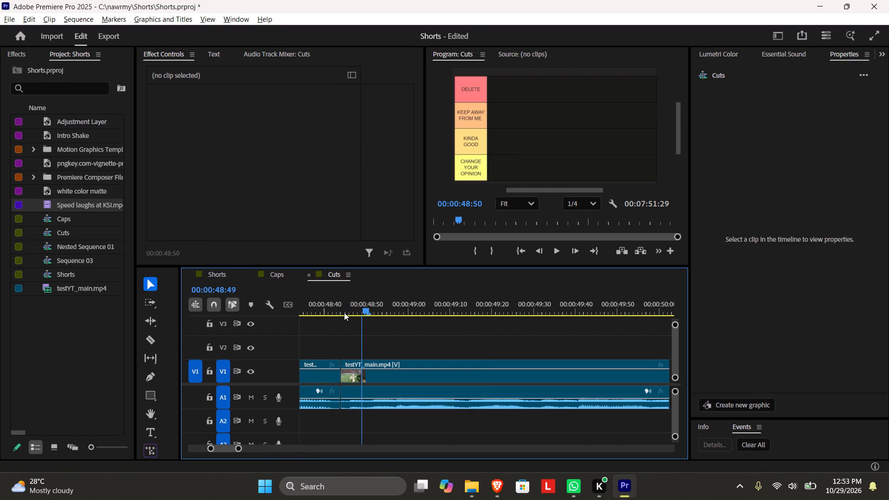
key(Right)
drag(345, 361, 374, 360)
drag(386, 376, 362, 380)
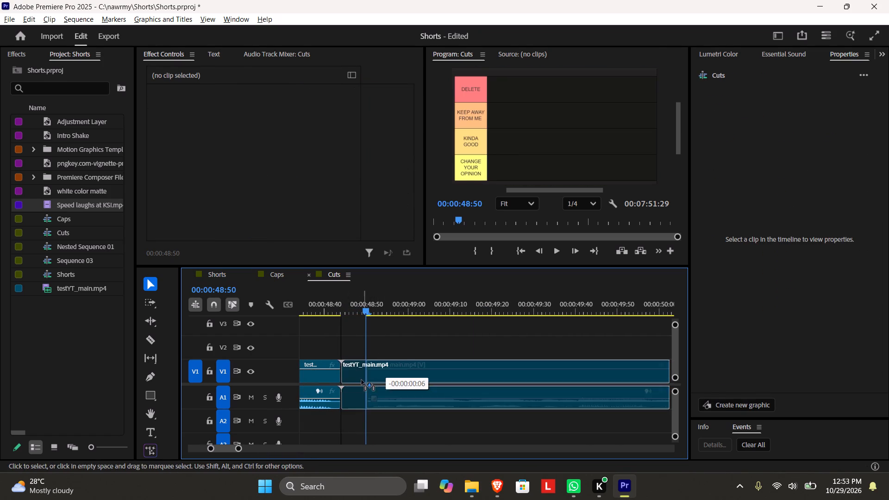
drag(362, 380, 361, 381)
Play back the tightened footage across the 00:00:48:44 cut to 00:00:53:00.
click(324, 301)
key(space)
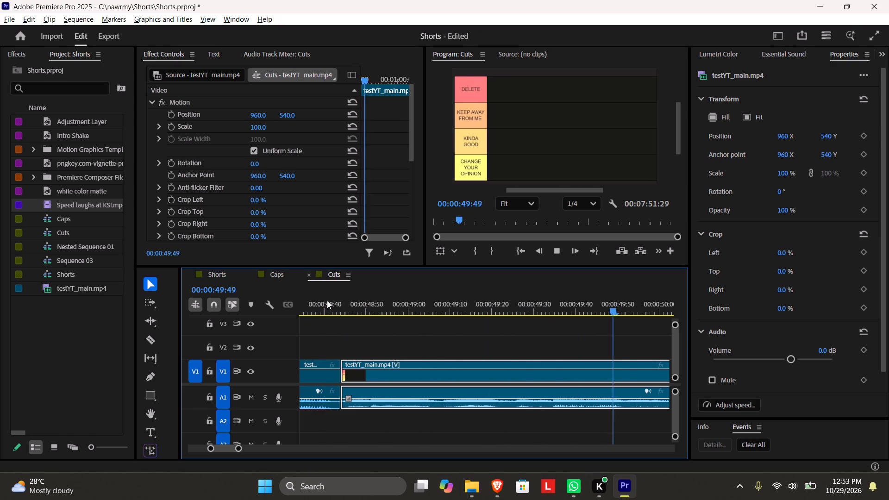
drag(242, 450, 278, 448)
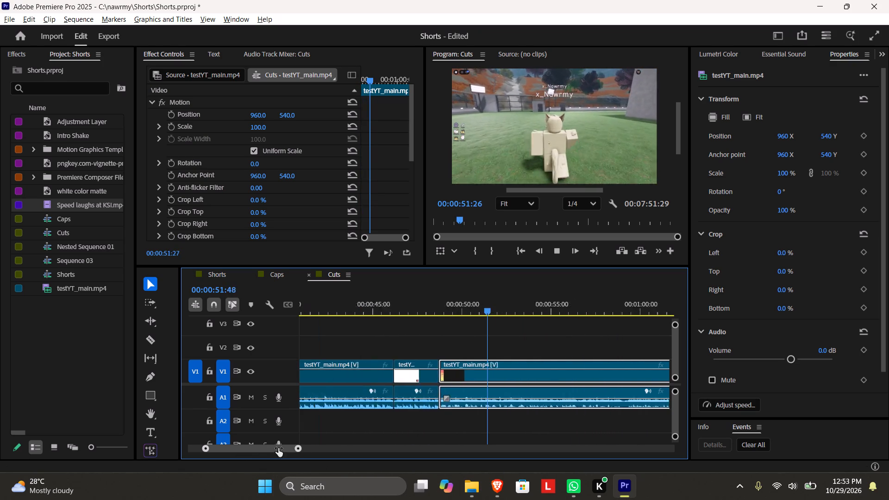
drag(278, 448, 289, 446)
scroll(338, 431, down, 2)
key(space)
Save the Shorts project.
key(ctrl+s)
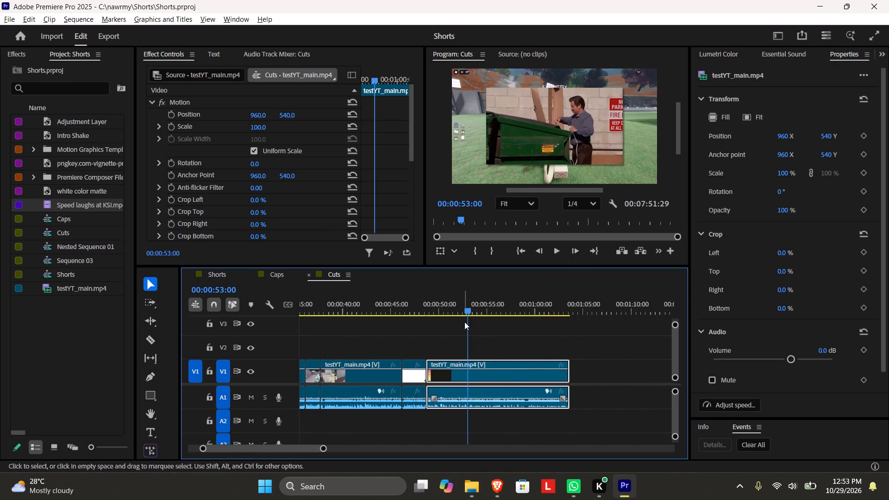
Play back the clip after the 00:00:48:44 cut, between about 00:00:49:58 and 00:00:53:00, to find a tighter starting point.
drag(327, 446, 321, 448)
drag(333, 448, 353, 448)
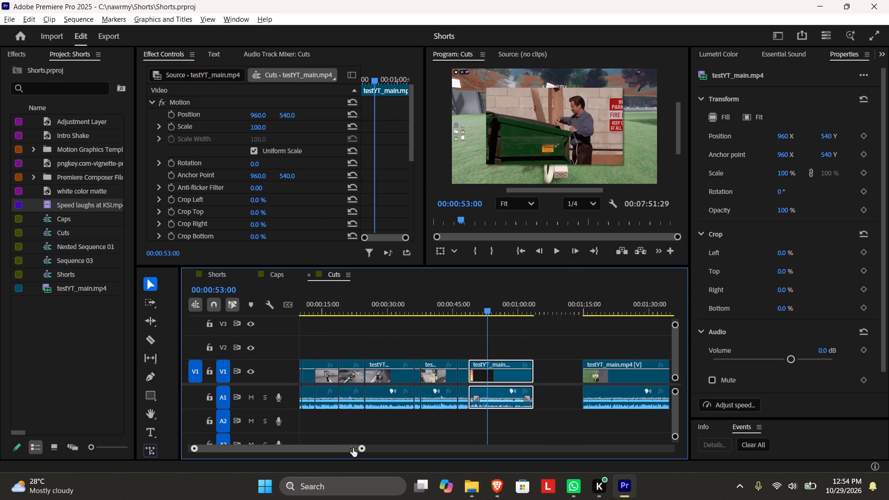
drag(353, 448, 306, 457)
click(439, 301)
key(space)
key(space)
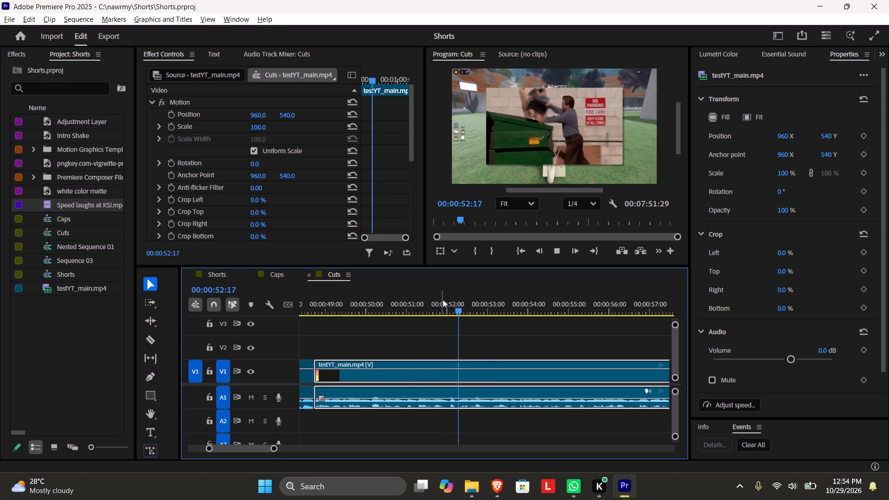
drag(458, 300, 398, 307)
key(space)
key(space)
click(367, 304)
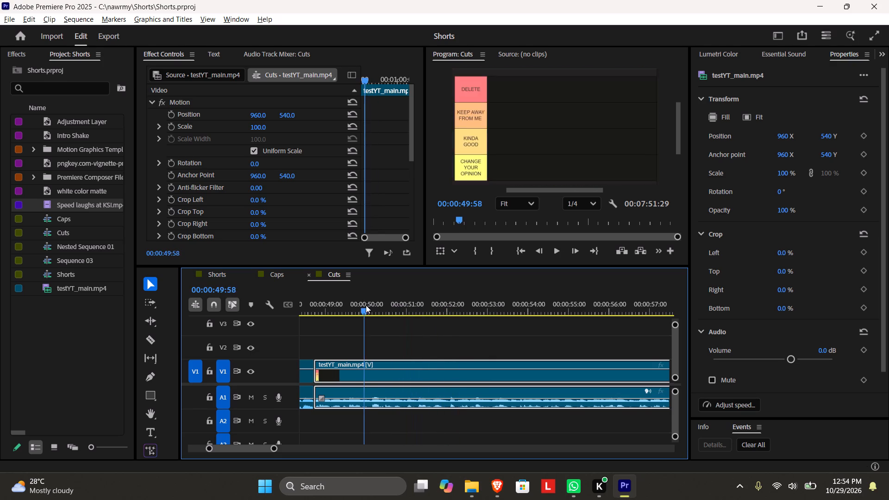
key(space)
key(space)
key(space)
key(space)
Trim the start of the clip following the 00:00:48:44 cut up to 00:00:50:08 and move it back against the cut.
drag(391, 307, 389, 307)
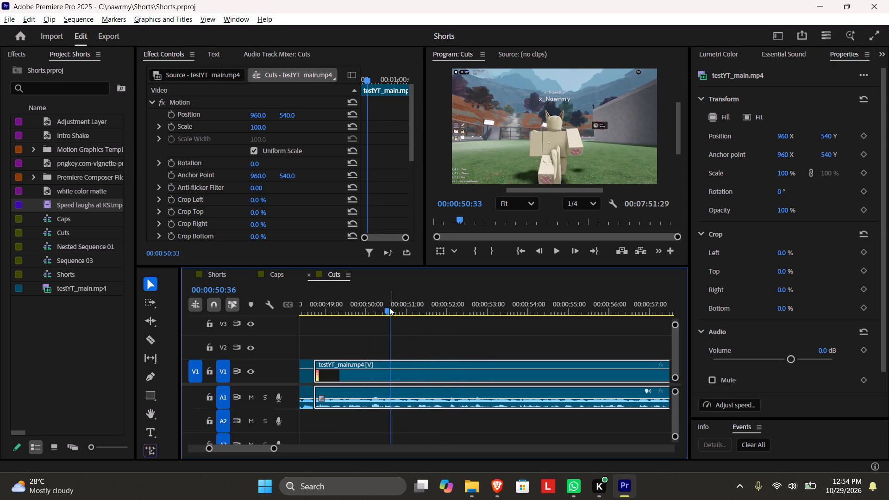
drag(389, 307, 385, 308)
drag(385, 309, 373, 312)
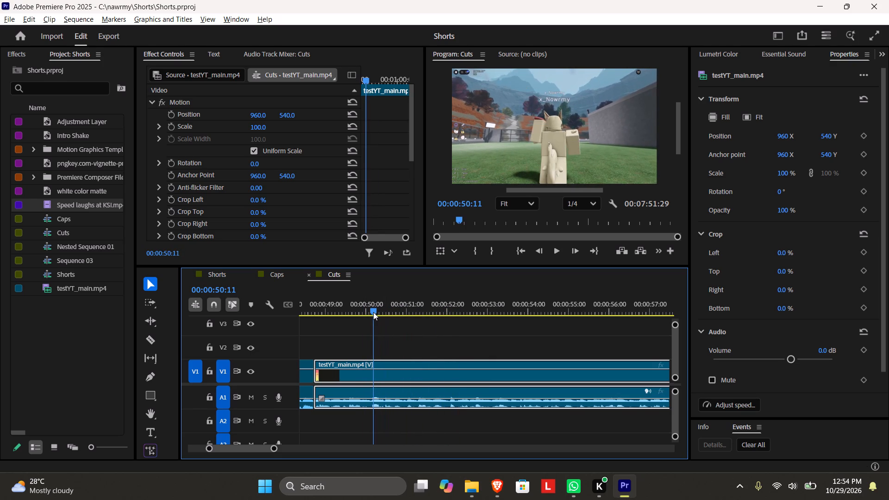
drag(373, 312, 372, 313)
drag(318, 362, 373, 360)
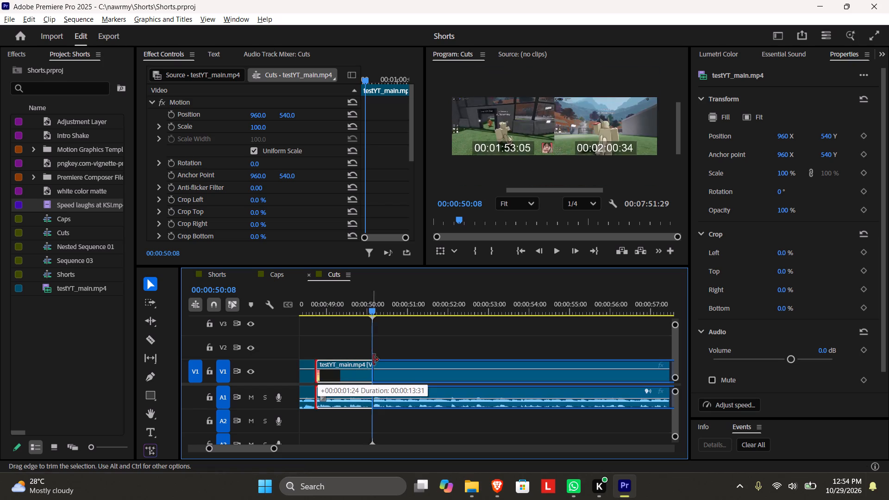
drag(373, 360, 376, 360)
drag(387, 382, 335, 383)
Play back the tightened footage across the 00:00:48:44 cut and recheck the part around 00:00:51:45.
scroll(324, 331, up, 4)
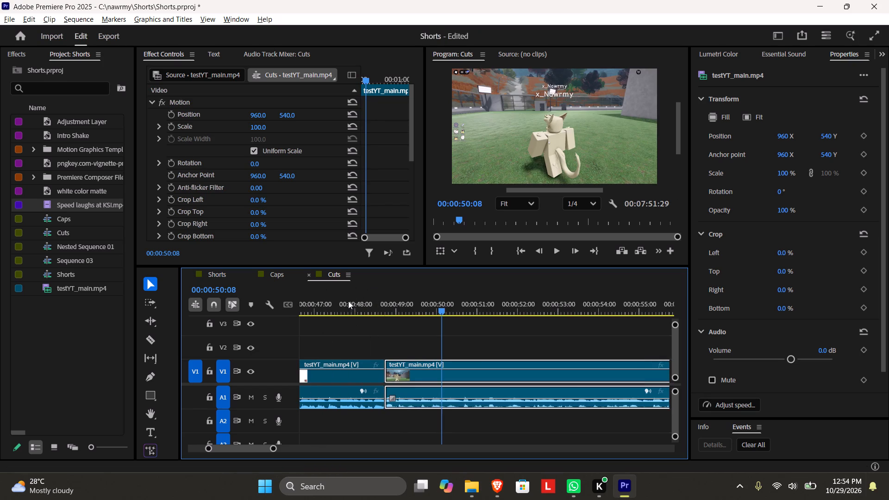
click(348, 302)
key(space)
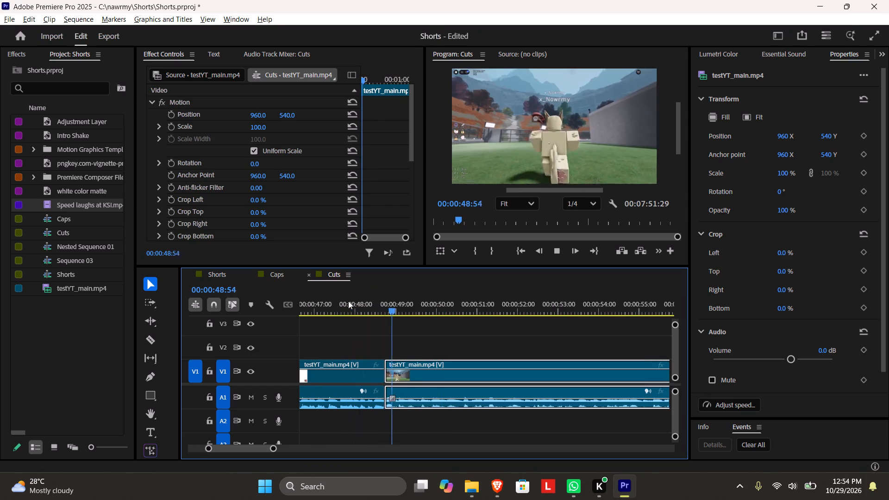
drag(275, 450, 286, 447)
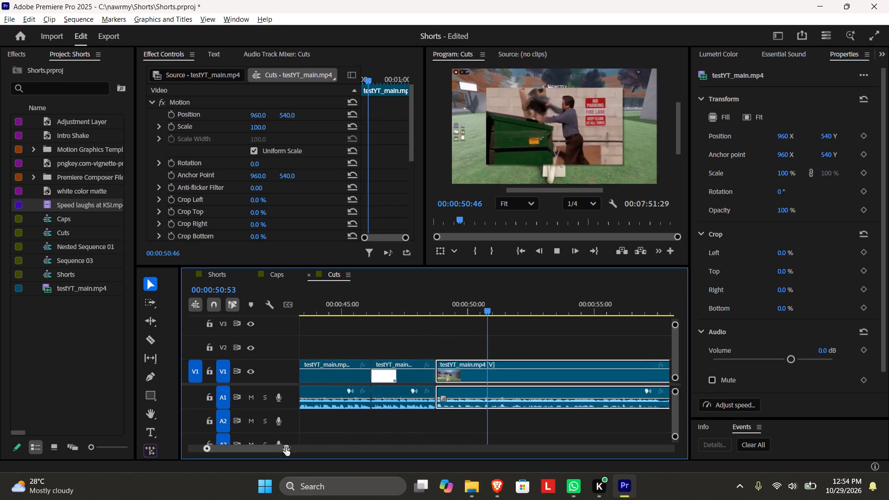
drag(286, 447, 293, 444)
key(space)
drag(301, 450, 281, 452)
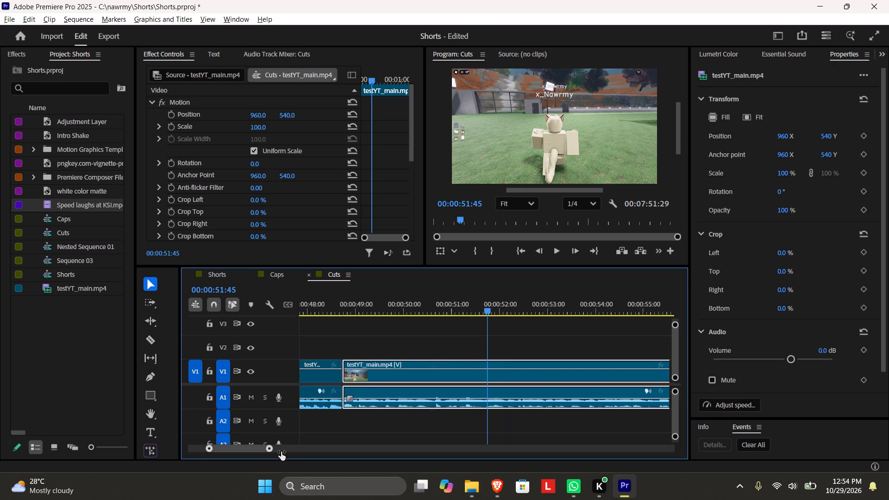
drag(281, 452, 284, 452)
click(485, 305)
key(space)
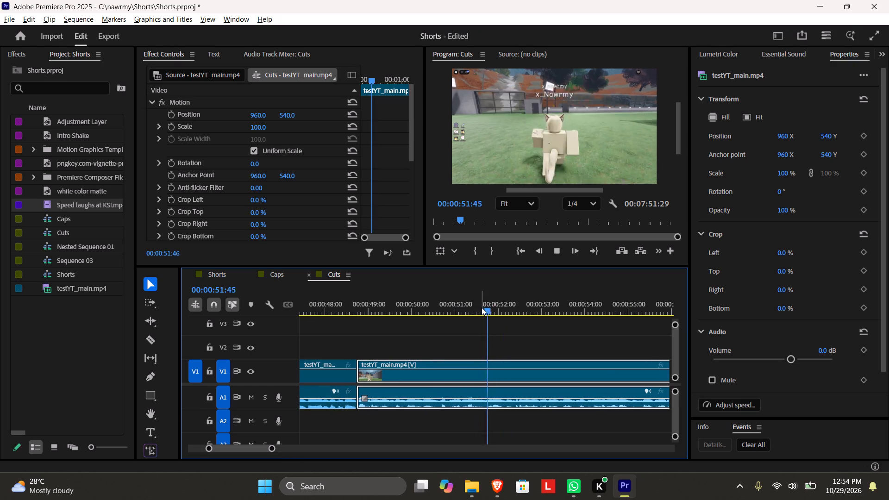
key(space)
key(space)
Play back the rest of that clip, rechecking the tier list part around 00:00:54:12, up to 00:00:59:19.
drag(271, 450, 292, 449)
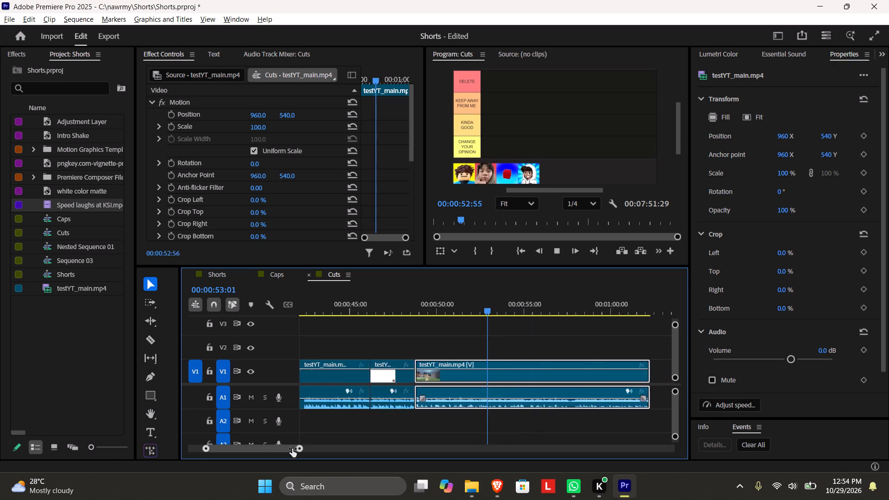
drag(292, 449, 297, 447)
scroll(353, 428, down, 3)
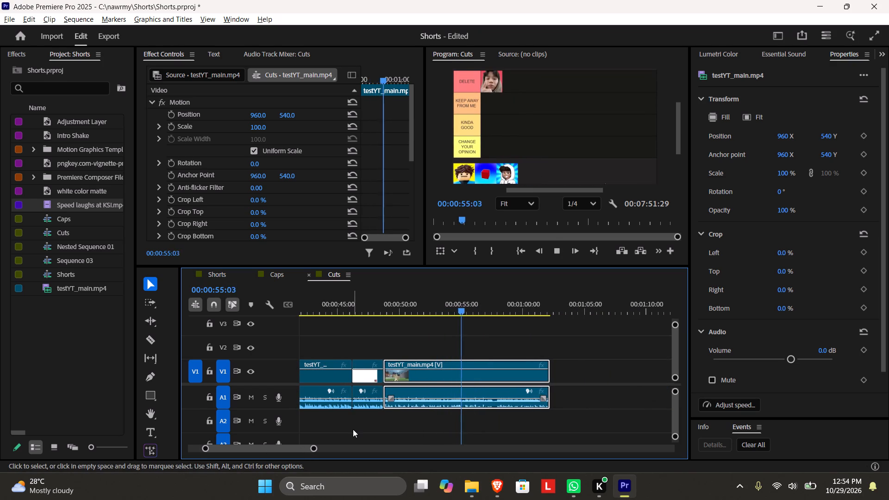
key(space)
click(451, 309)
key(space)
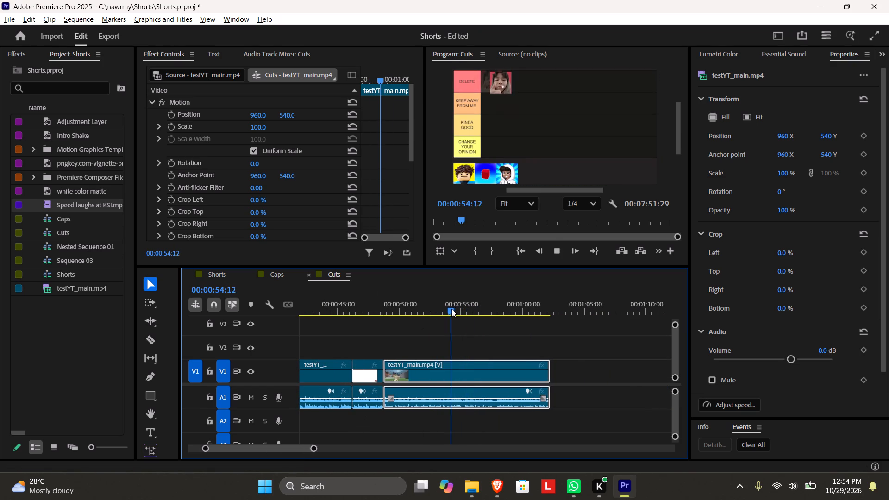
key(space)
click(438, 306)
key(space)
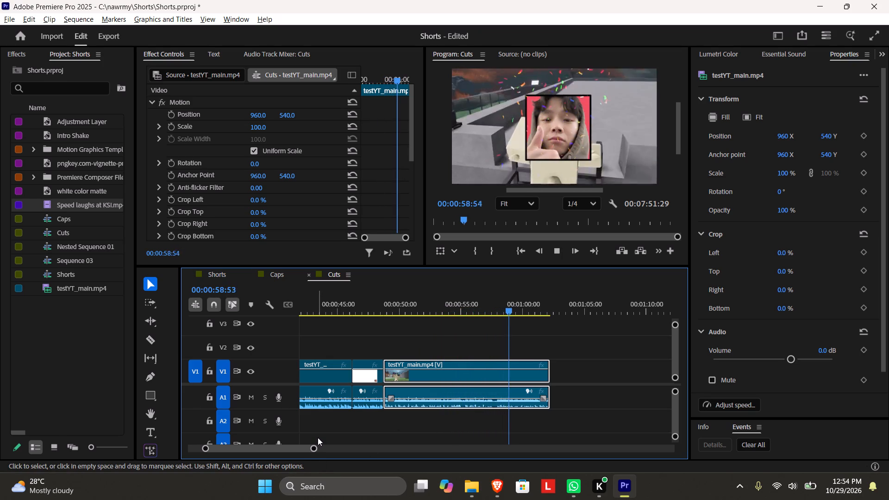
key(space)
Save the Shorts project.
key(ctrl+s)
Play back the Cuts sequence from its beginning to 00:00:19:01 to review the pacing.
drag(315, 450, 319, 448)
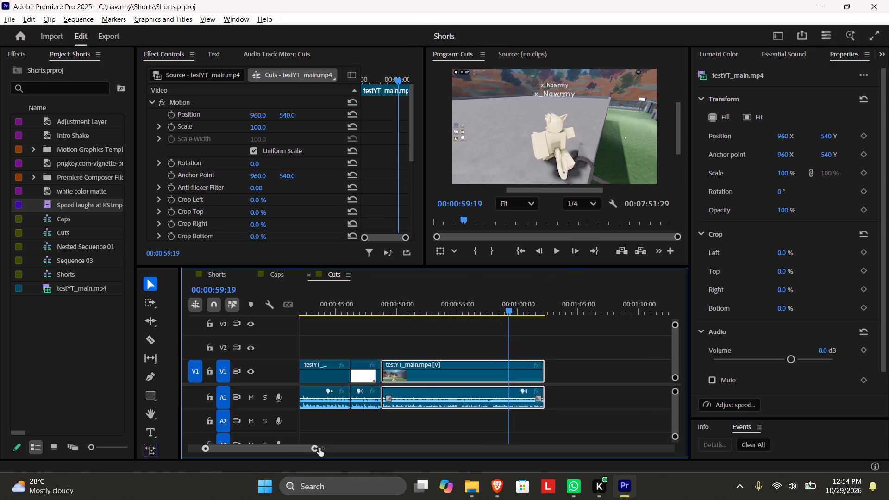
drag(319, 448, 378, 444)
drag(349, 299, 272, 305)
key(space)
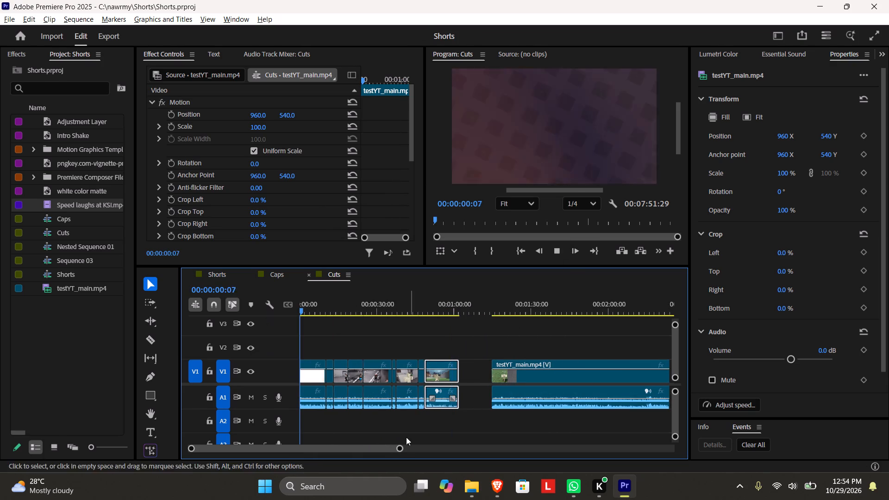
drag(399, 451, 382, 452)
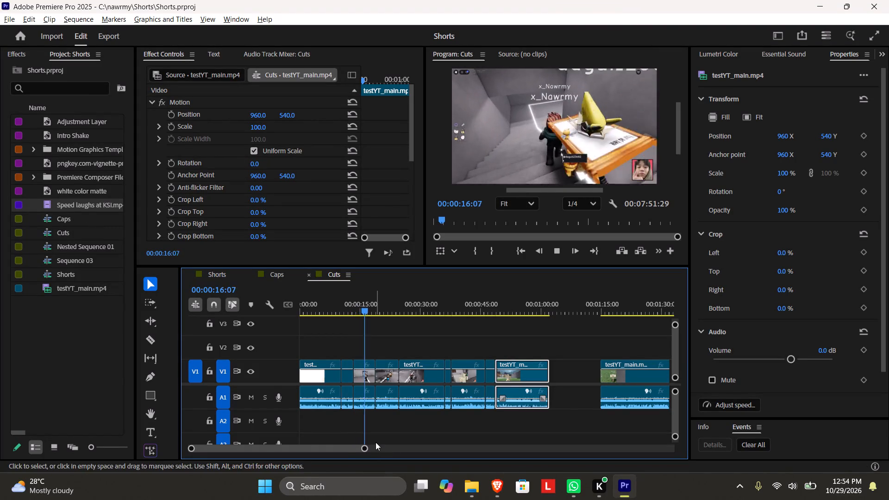
key(space)
drag(363, 448, 322, 451)
key(space)
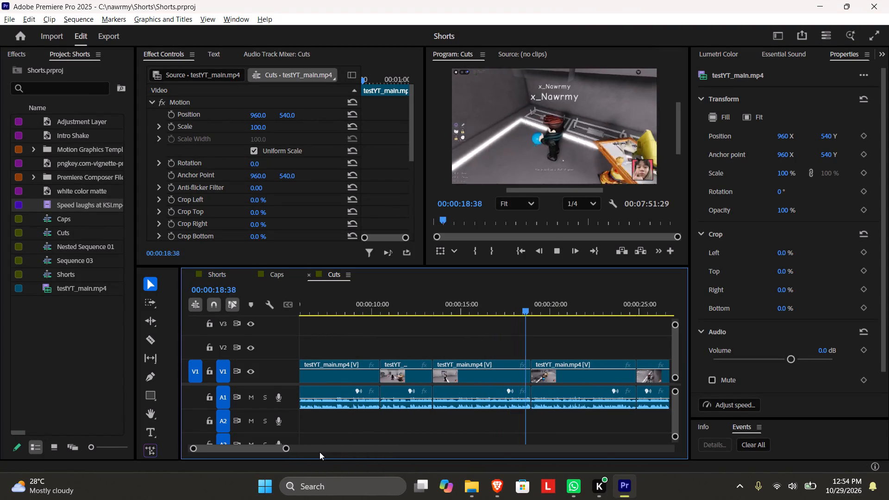
key(space)
Save the Shorts project.
key(ctrl+s)
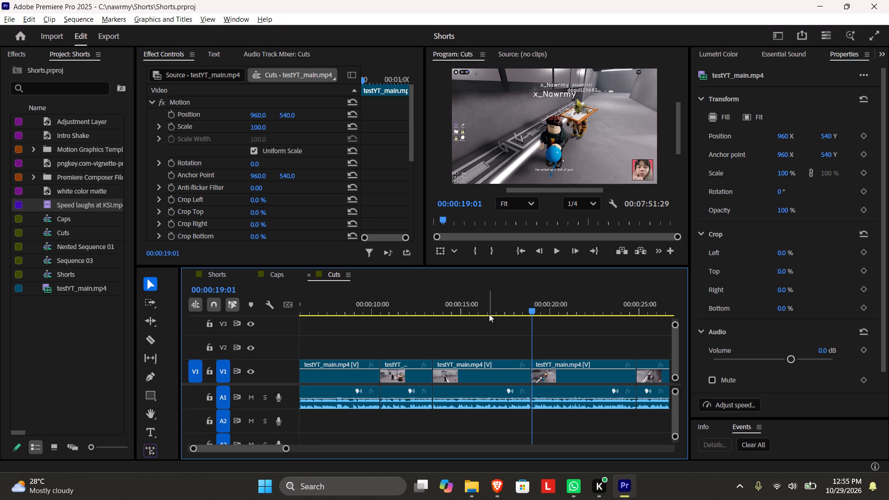
Play back and replay the clip starting at 00:00:19:01, up to about 00:00:22:37, to find where it drags.
key(space)
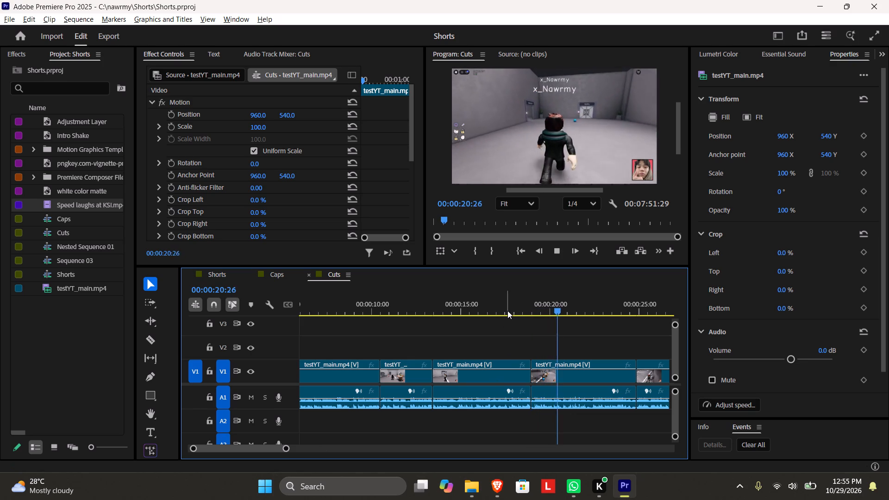
key(space)
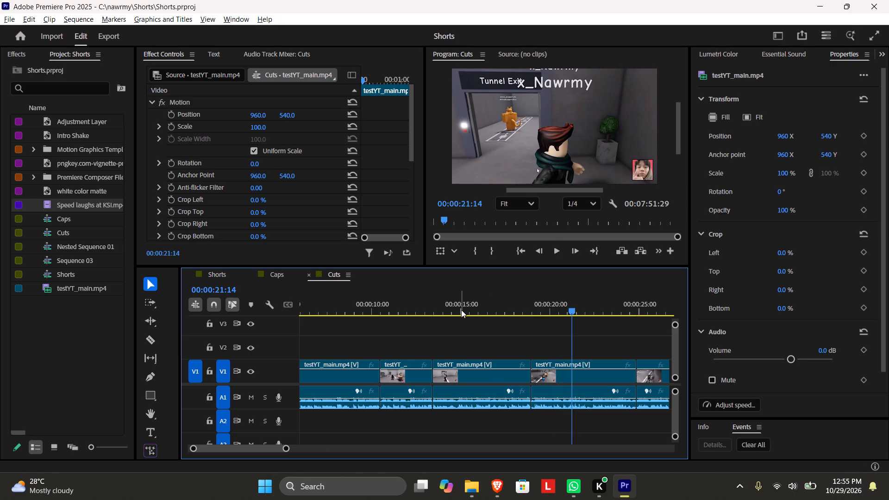
key(space)
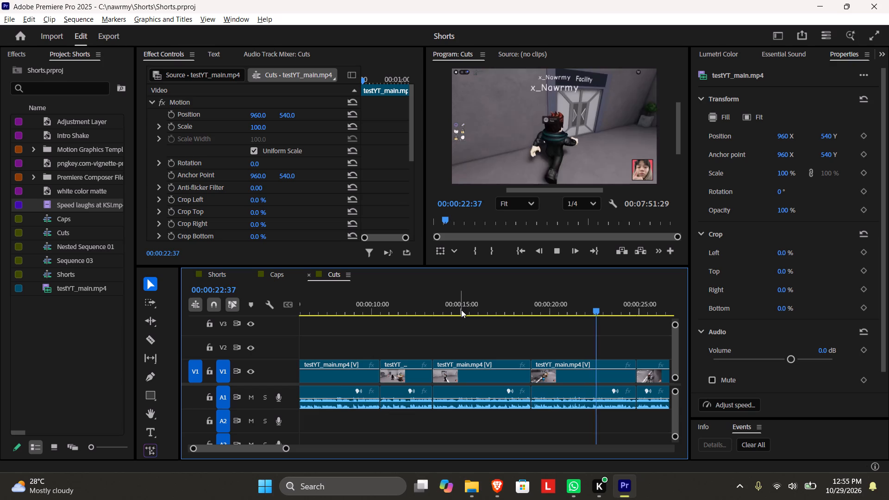
scroll(487, 305, down, 4)
key(space)
click(461, 304)
key(space)
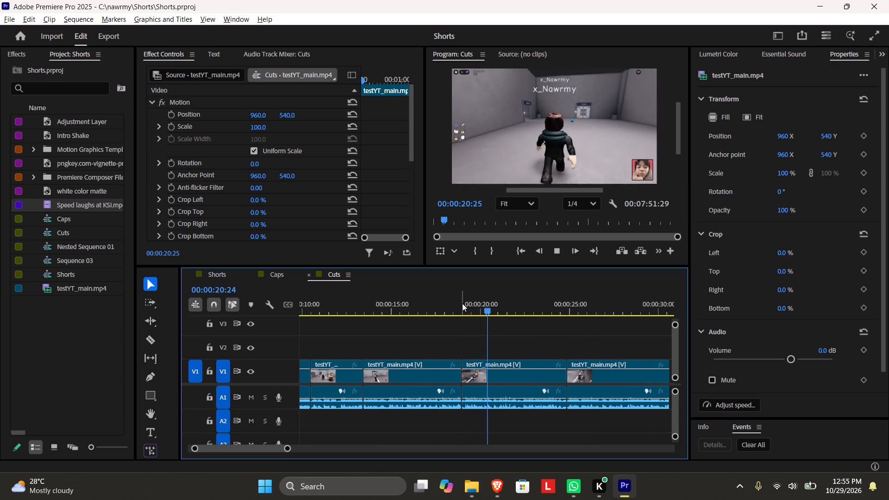
key(space)
key(space)
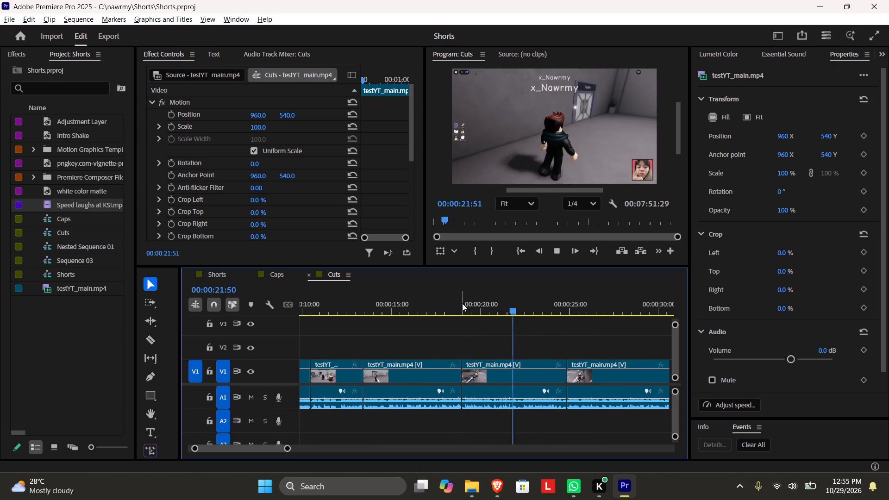
key(space)
Trim the end of the clip starting at 00:00:19:01 back to 00:00:22:04 and delete the gap after it.
drag(286, 450, 269, 453)
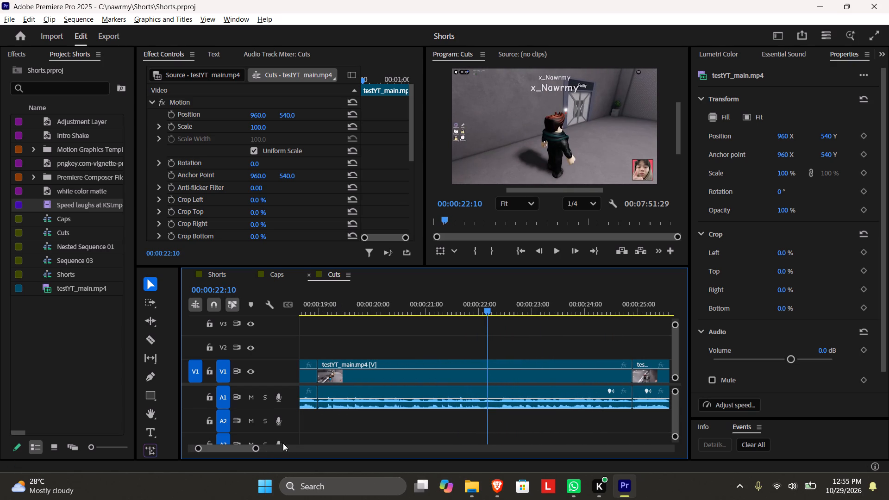
drag(489, 305, 484, 306)
key(space)
key(space)
drag(494, 305, 477, 309)
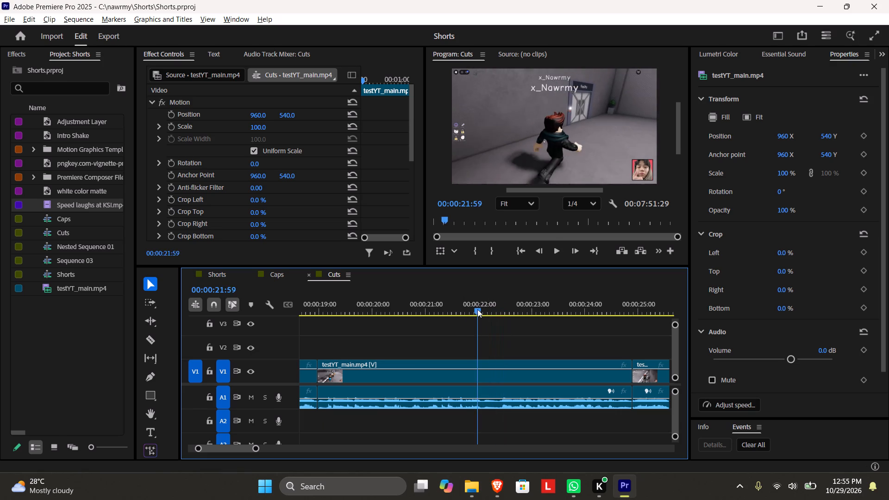
drag(477, 309, 484, 319)
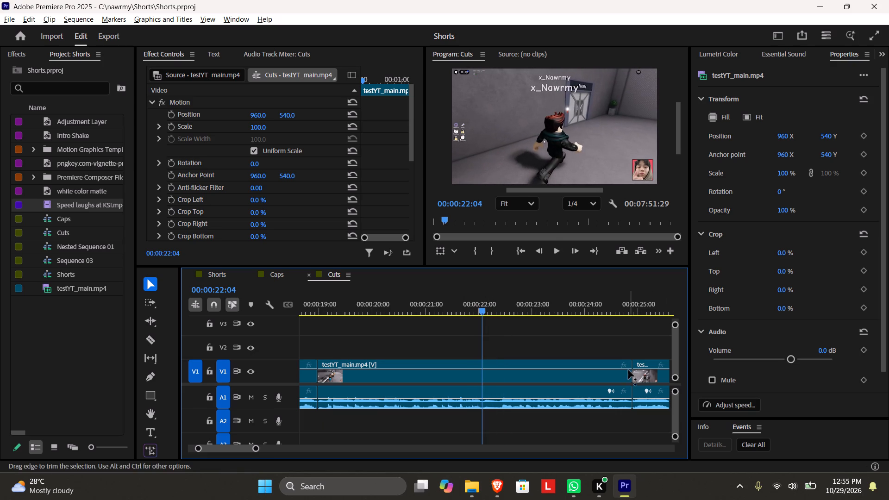
drag(632, 362, 483, 357)
click(534, 369)
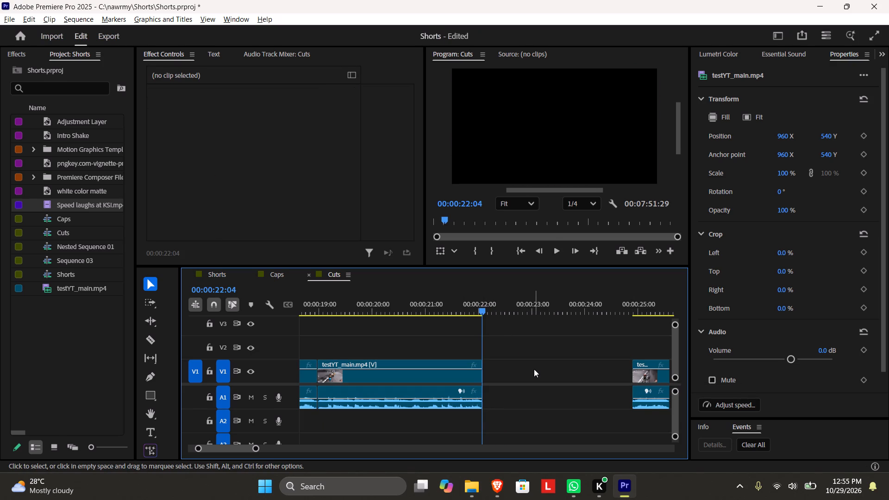
key(BackSpace)
Play back the footage across the new 00:00:22:04 cut and recheck the clip leading into it.
click(450, 298)
key(space)
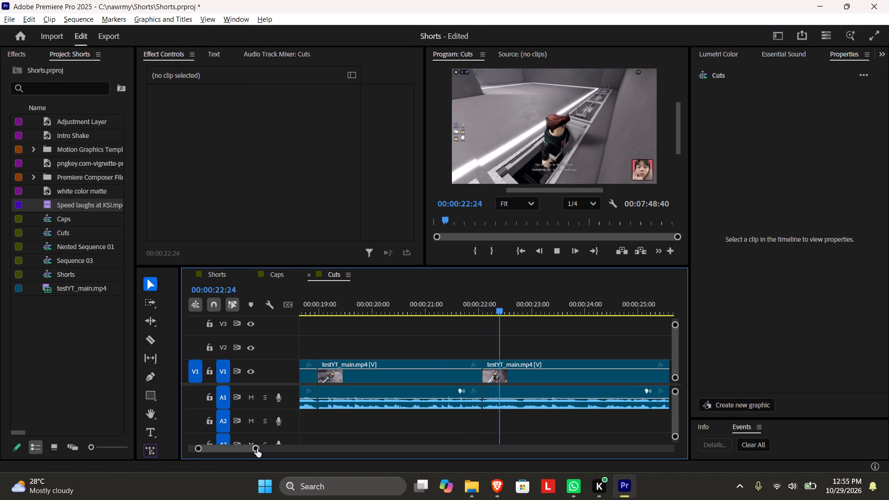
drag(257, 449, 301, 440)
key(space)
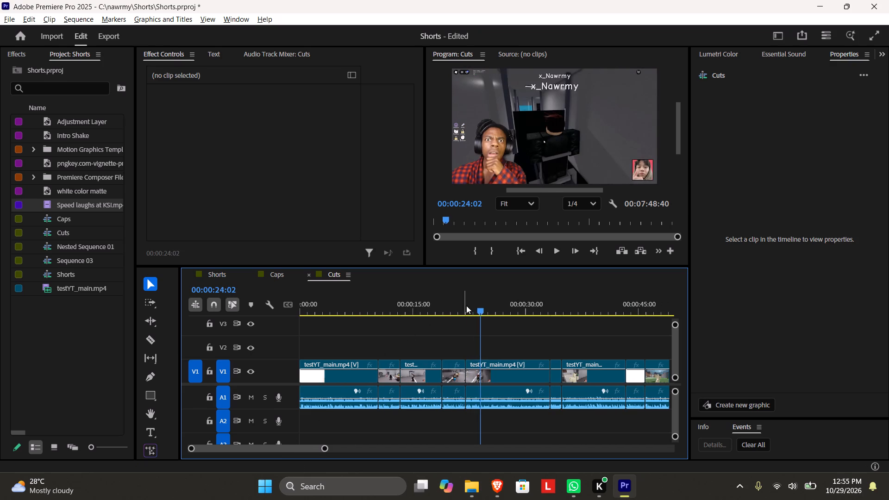
click(443, 300)
key(space)
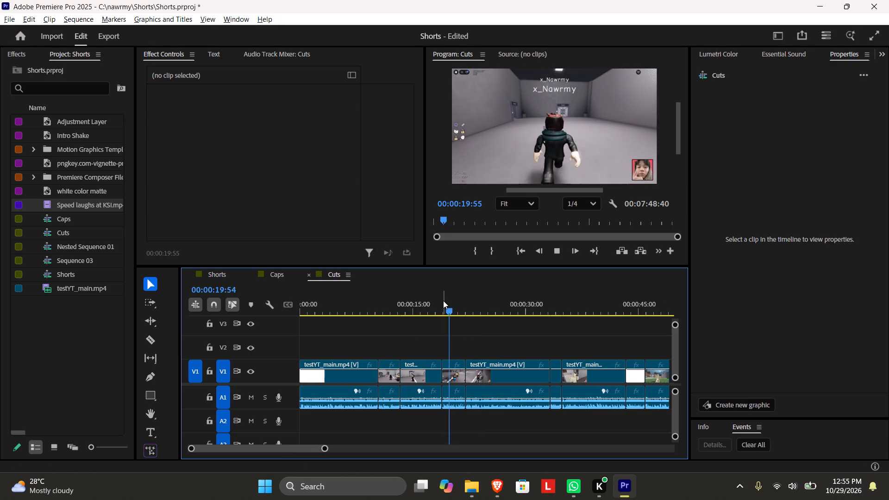
key(space)
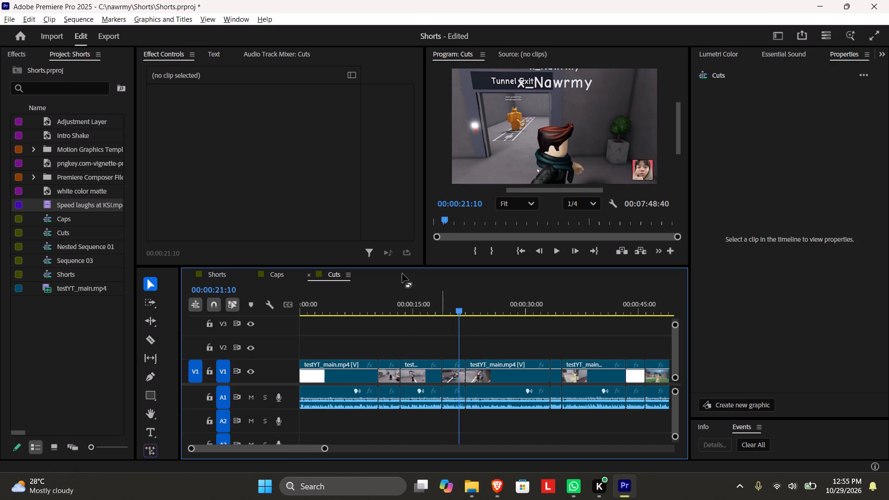
Play back the edited segment from about 00:00:19:00 through its end, up to 00:00:59:45.
click(440, 295)
key(space)
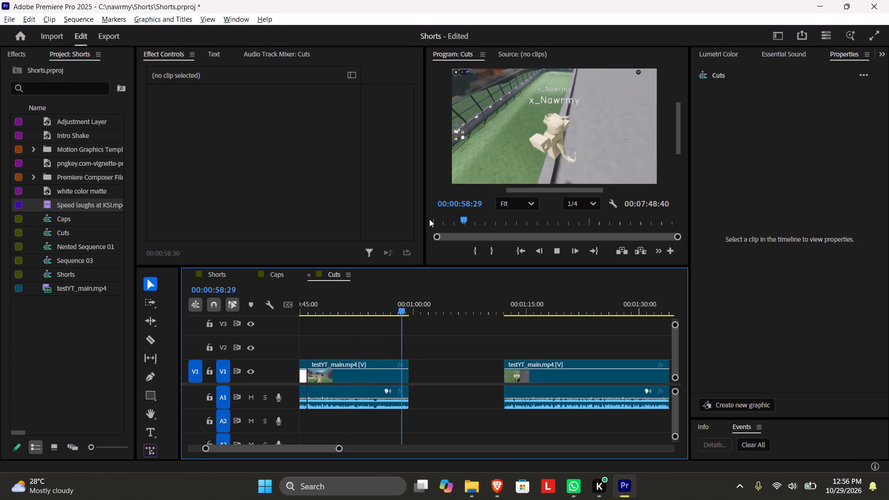
key(space)
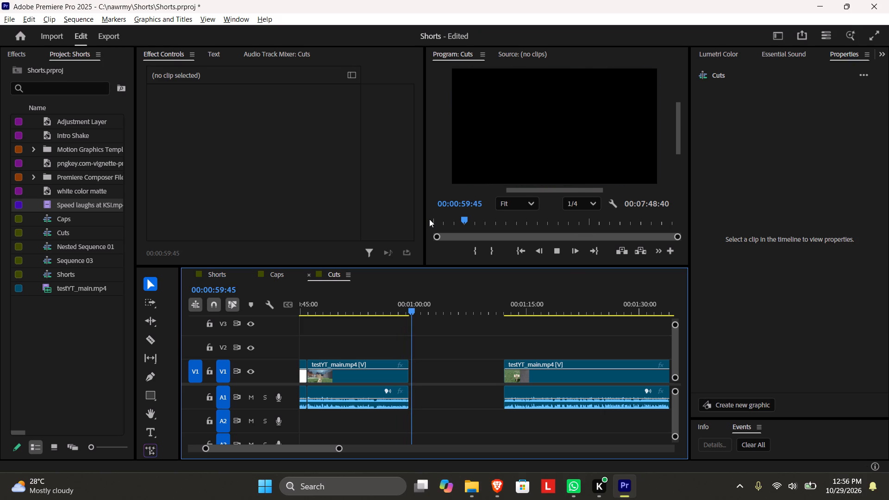
Review the segment's last clip from about 00:00:48:50, trim its end back to 00:00:54:53 and save the project.
key(ctrl+s)
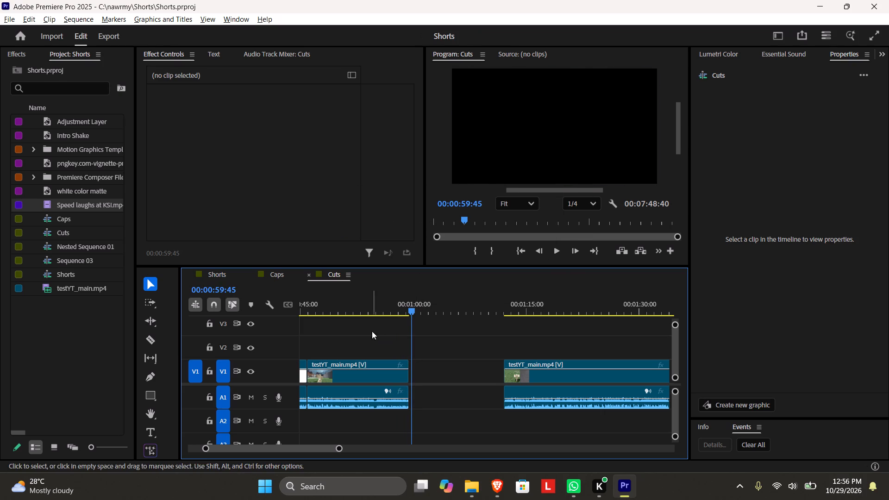
click(331, 308)
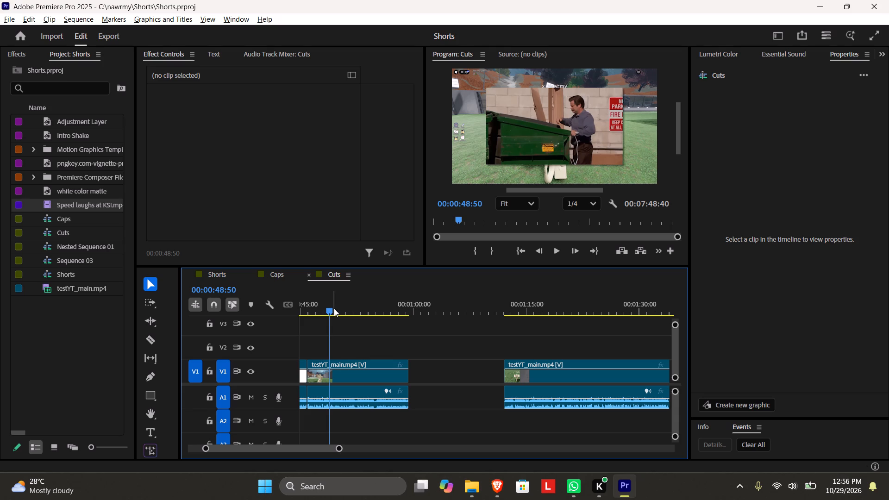
key(space)
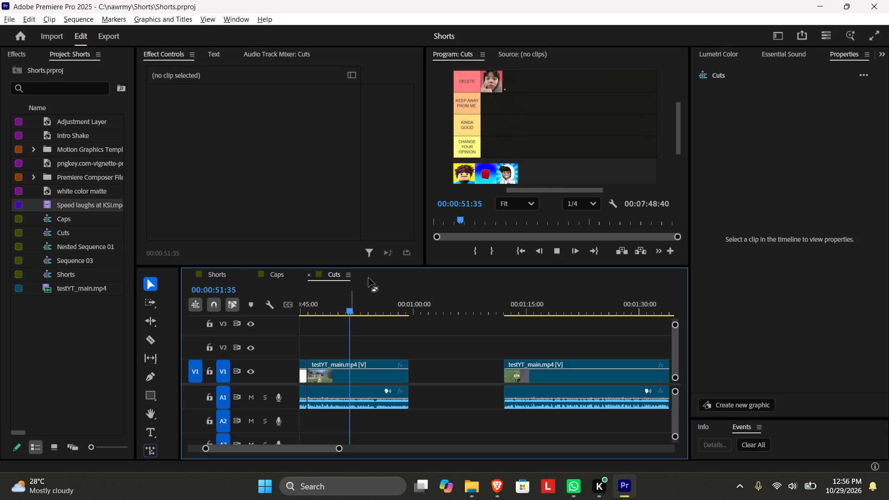
drag(339, 450, 323, 451)
scroll(437, 413, down, 3)
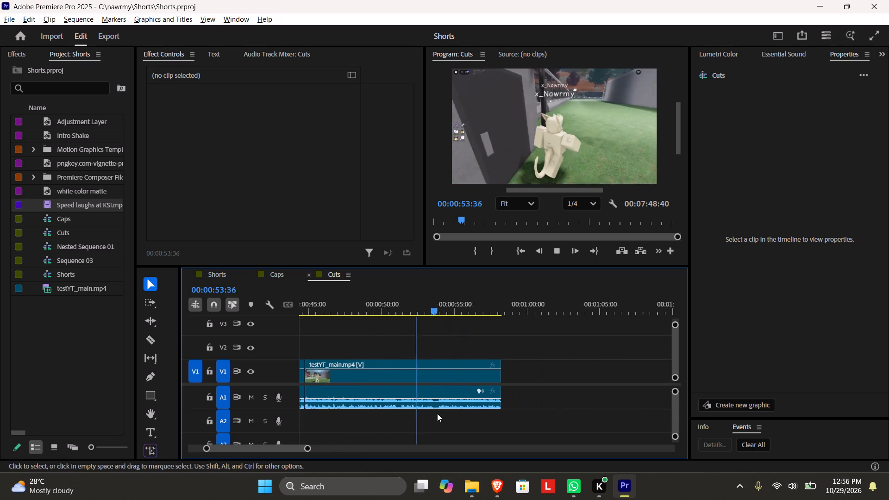
scroll(437, 413, down, 2)
key(space)
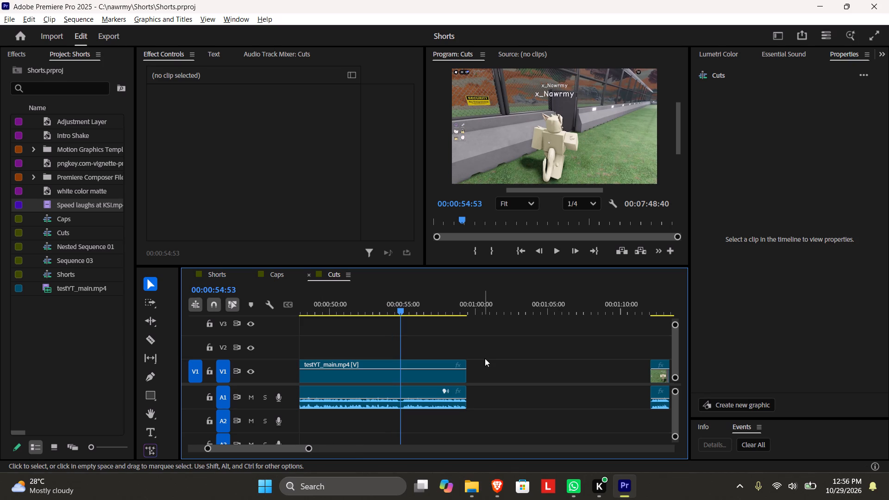
drag(467, 371, 405, 369)
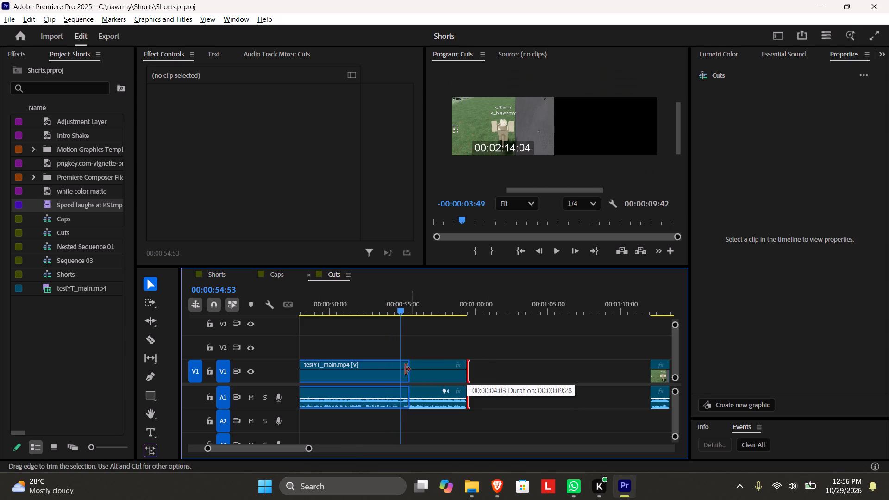
drag(405, 369, 403, 369)
key(ctrl+s)
Play back and replay the shortened last clip from about 00:00:48:40 through its end and save the project.
scroll(403, 368, up, 4)
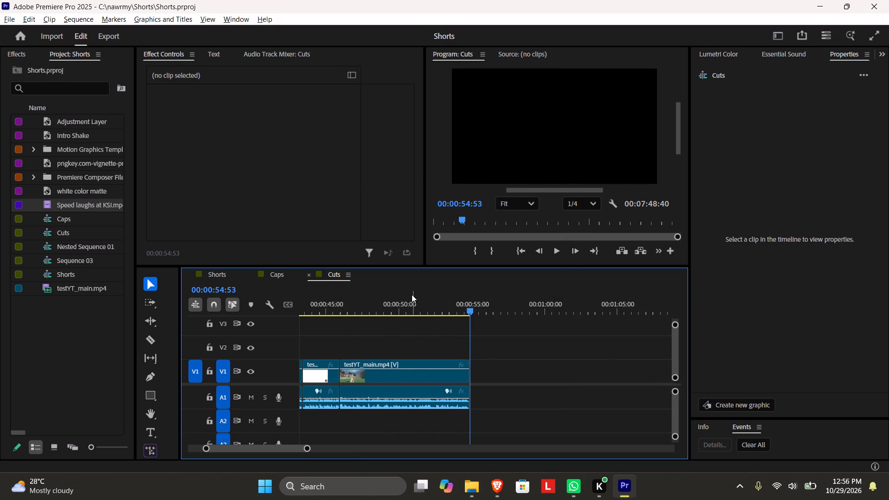
click(381, 309)
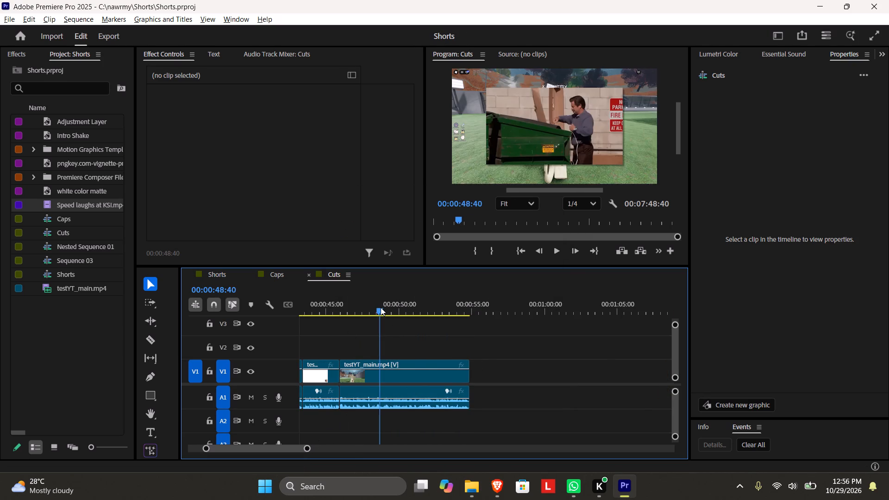
key(space)
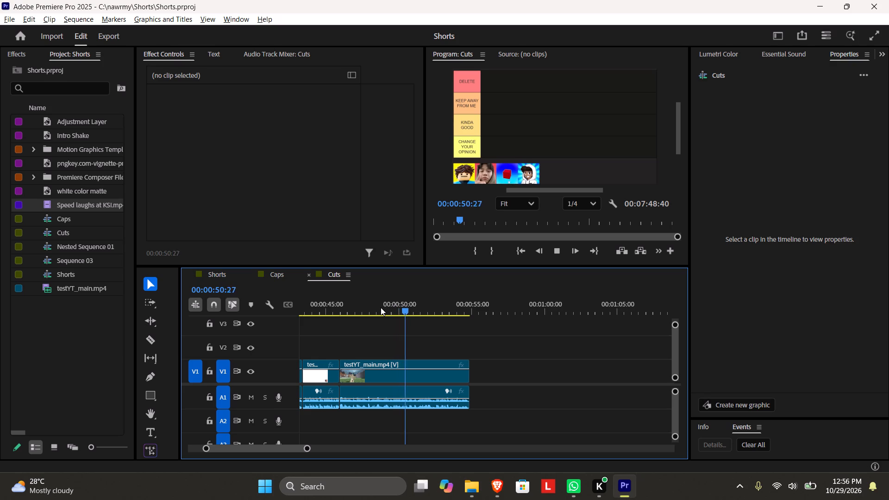
key(space)
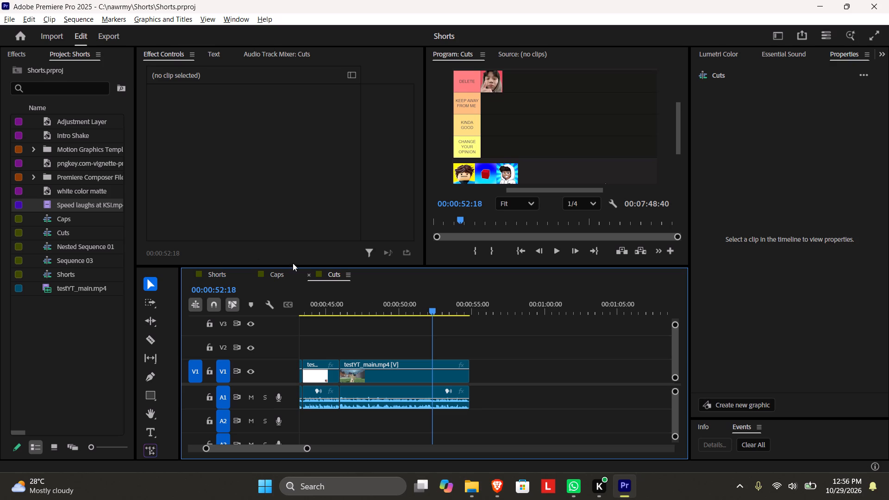
click(374, 300)
key(space)
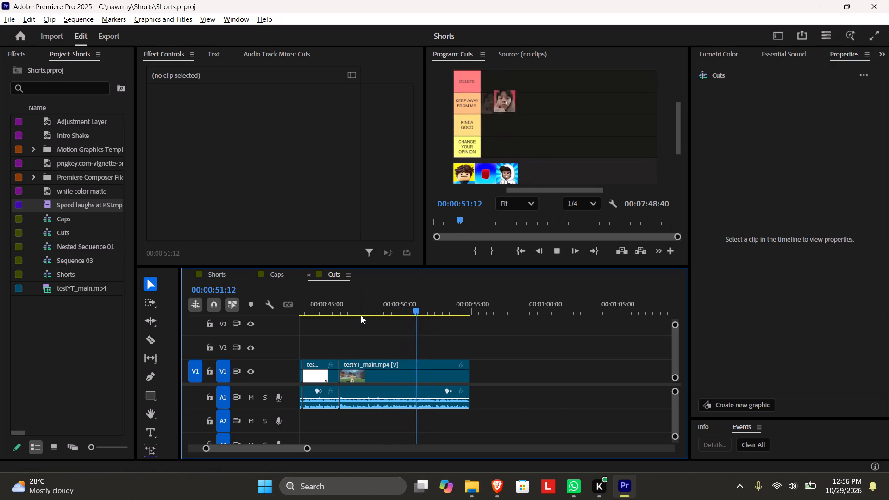
key(space)
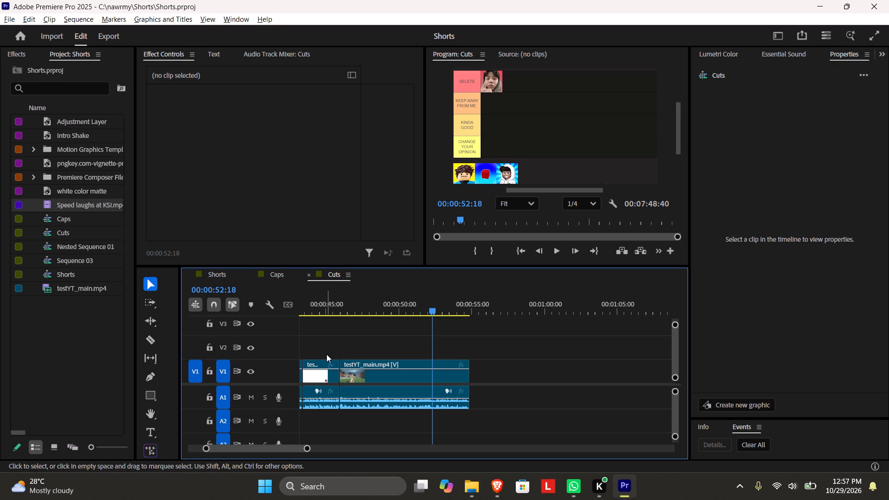
key(space)
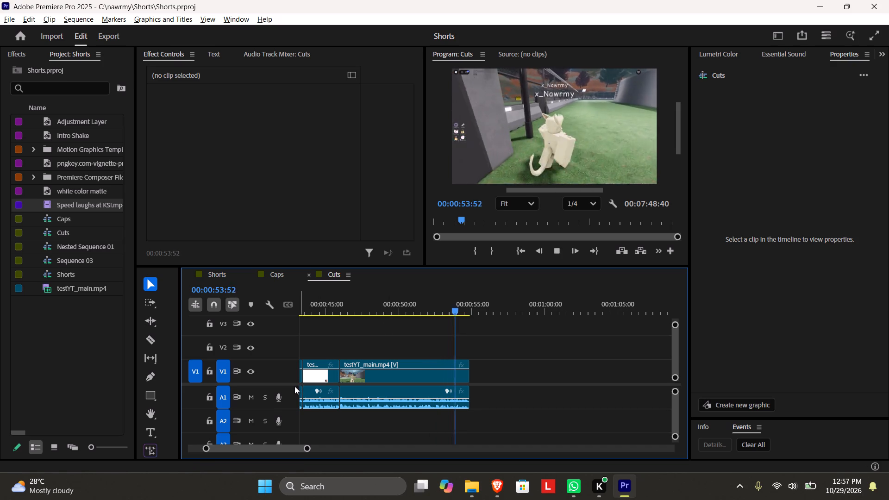
key(ctrl+s)
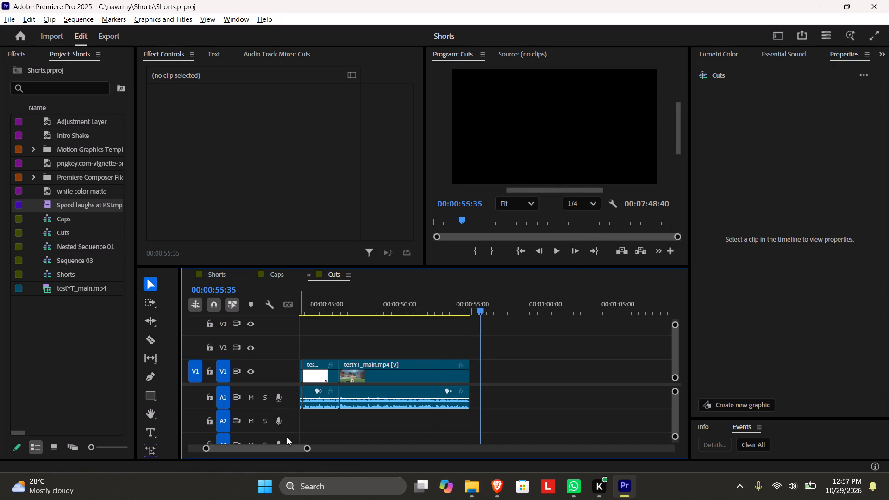
Cut all the edited clips before the gap out of the Cuts sequence and switch to the Shorts sequence.
drag(311, 449, 332, 442)
drag(313, 447, 345, 441)
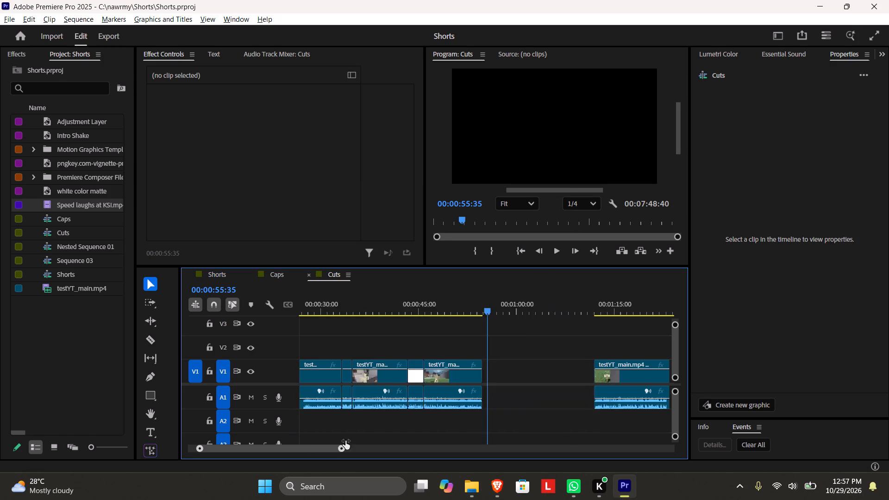
drag(345, 441, 411, 439)
drag(418, 371, 216, 356)
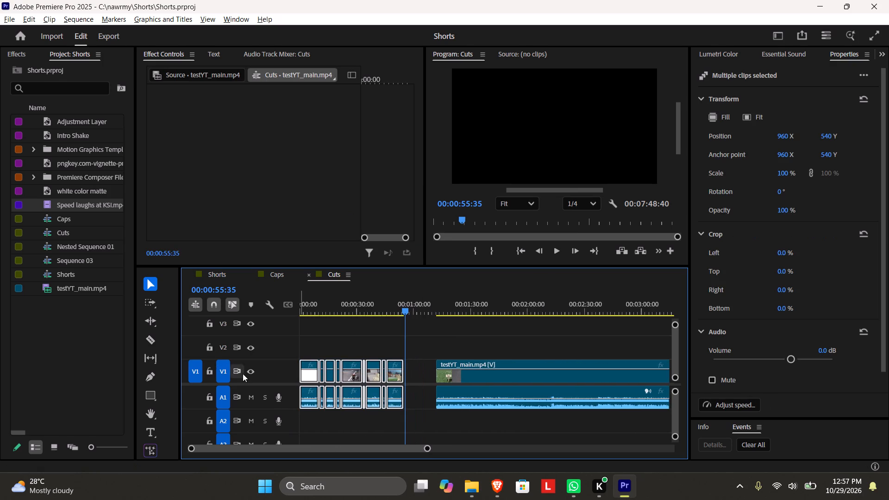
key(ctrl+x)
click(225, 265)
click(234, 264)
click(229, 271)
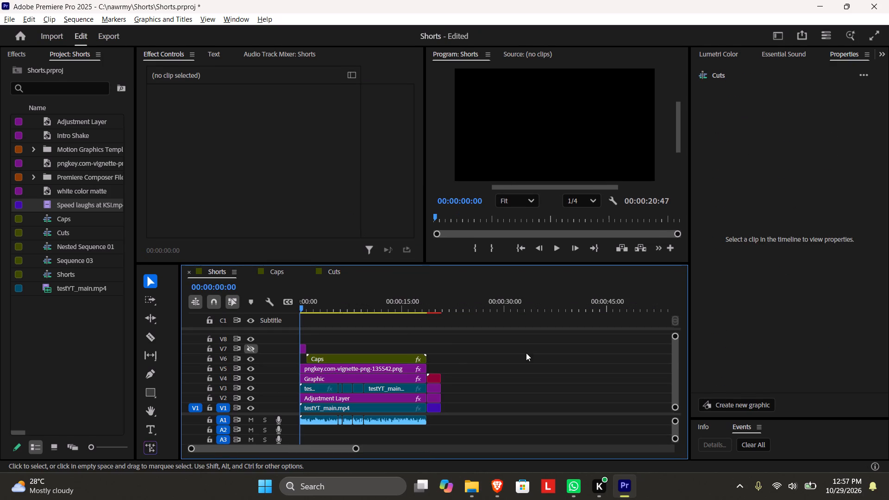
Move the closing stack of clips, including Speed laughs at KSI.mp4, away from the main footage to start at 00:01:16:17.
drag(444, 356, 436, 412)
click(437, 409)
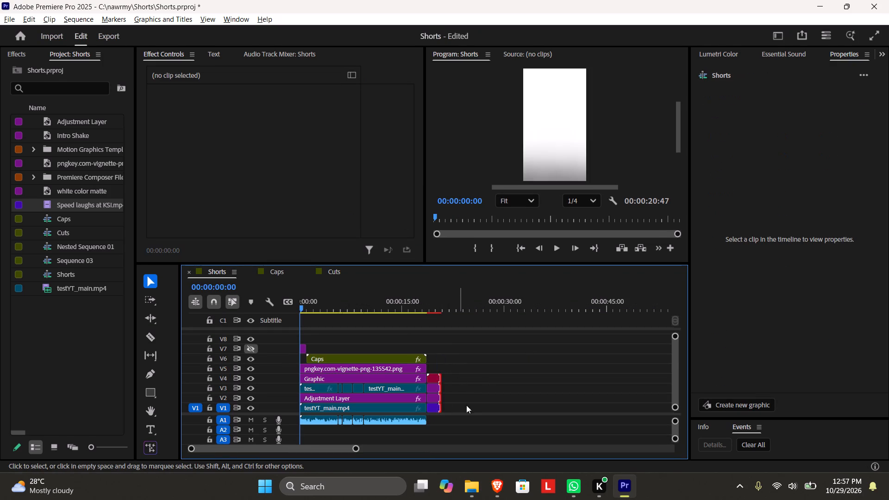
drag(469, 405, 437, 372)
drag(433, 406, 607, 404)
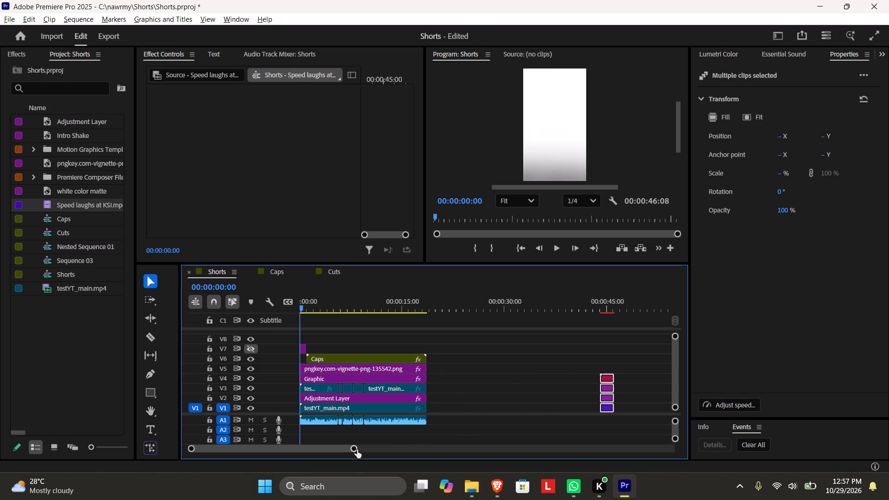
drag(357, 450, 444, 437)
drag(410, 343, 416, 425)
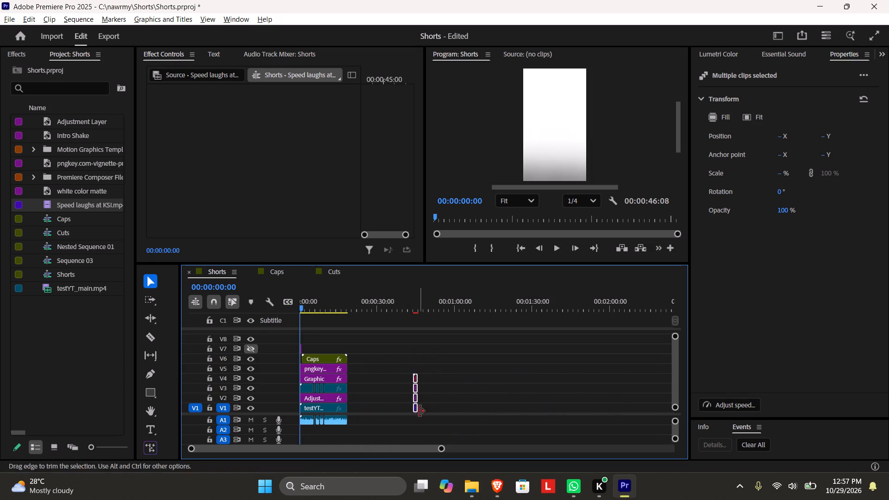
drag(414, 406, 497, 400)
Replace the old testYT_main.mp4 footage on V1, V3 and A1 by pasting the cut segment at the sequence start.
drag(379, 423, 261, 403)
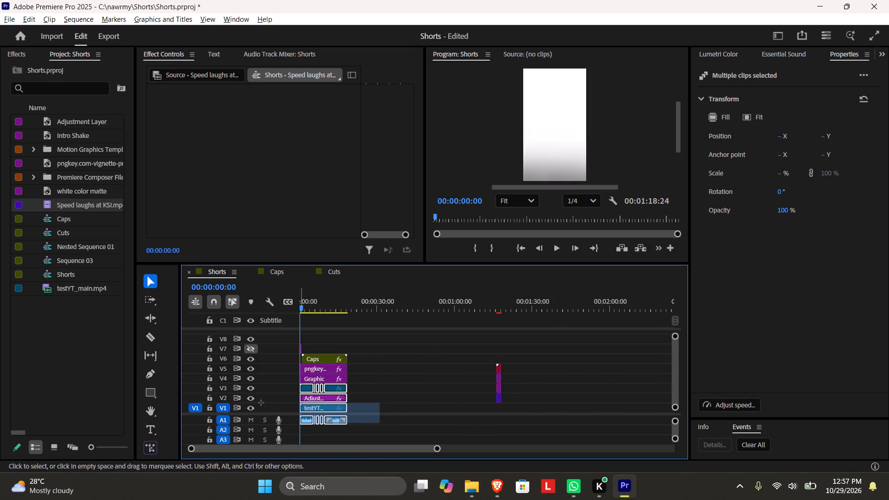
drag(261, 403, 254, 411)
key(Delete)
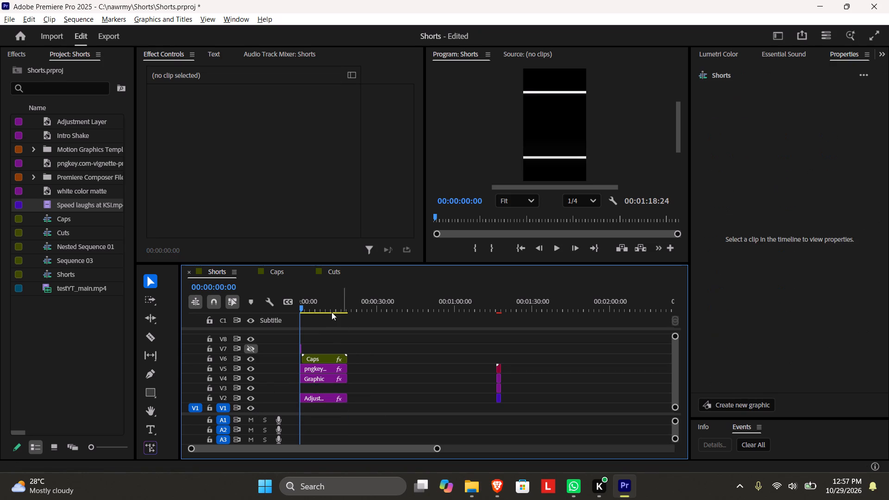
key(ctrl+v)
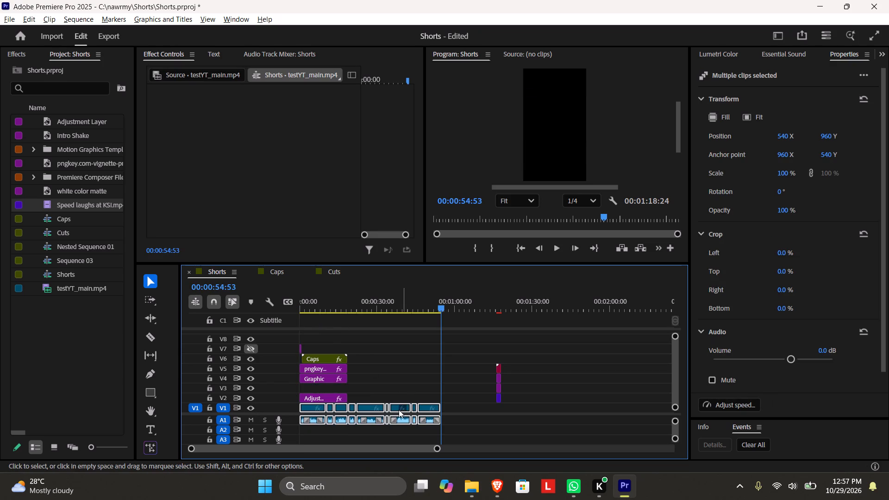
Duplicate the pasted testYT_main.mp4 video clips from V1 onto V3, aligned in time.
alt+drag(398, 408, 398, 392)
click(395, 356)
Play back the Shorts sequence from the start to check the new footage in the vertical layout, and save the project.
drag(338, 300, 251, 306)
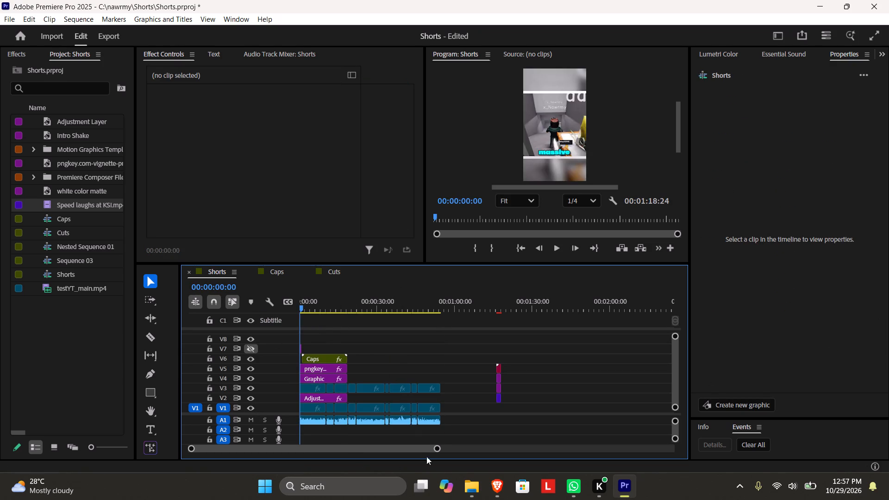
key(space)
drag(437, 445, 437, 445)
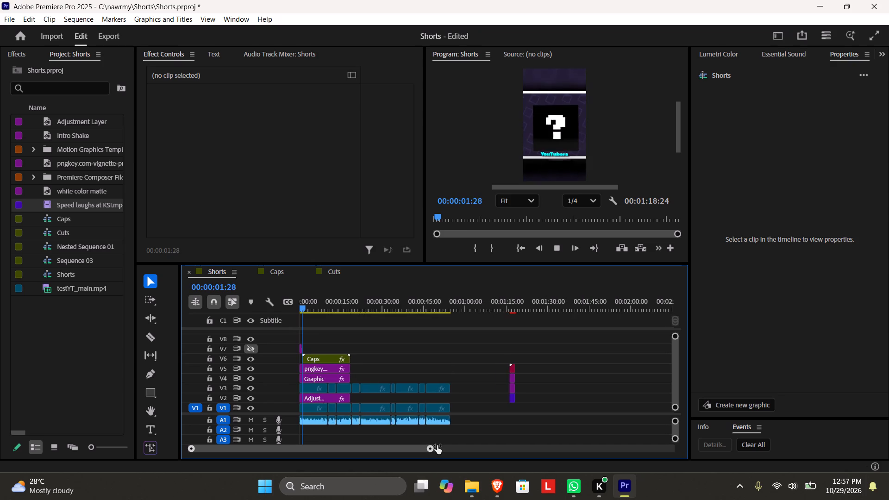
drag(437, 445, 429, 448)
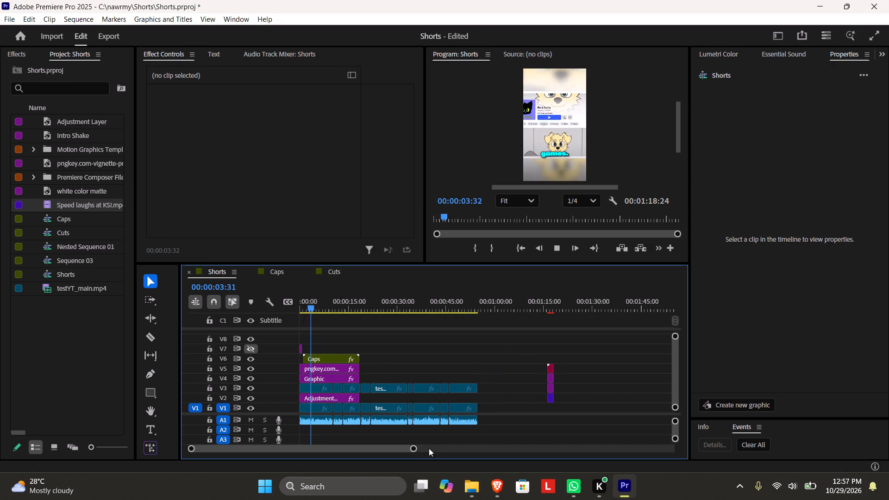
key(space)
key(ctrl+s)
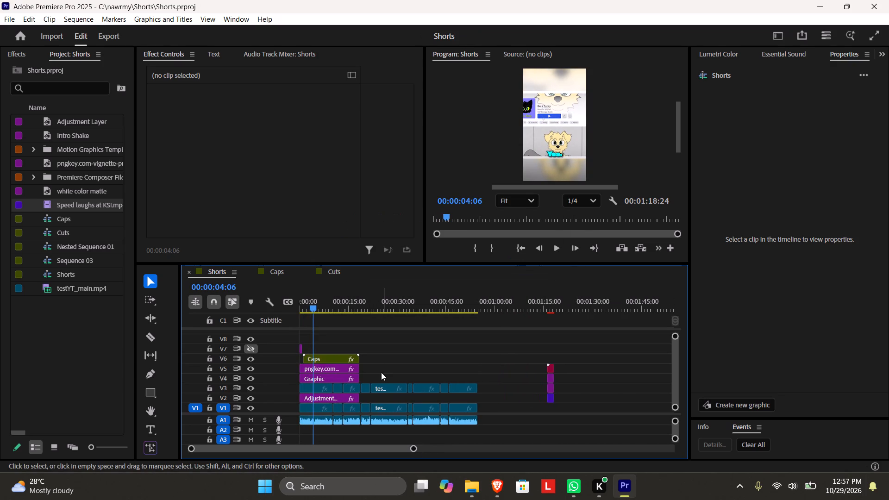
key(space)
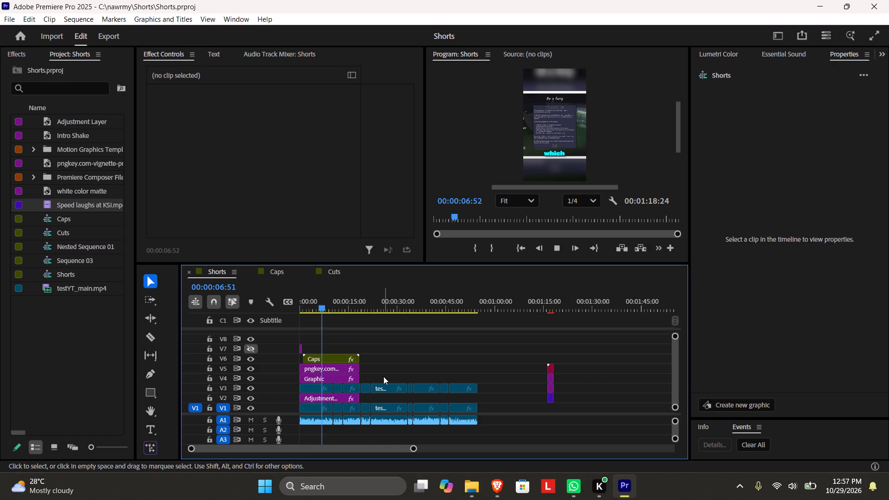
key(space)
Extend the vignette PNG, Graphic and Adjustment Layer clips to the new footage's end at 00:00:54:53 and save the project.
drag(384, 377, 348, 370)
drag(359, 376, 478, 377)
drag(362, 397, 477, 394)
key(space)
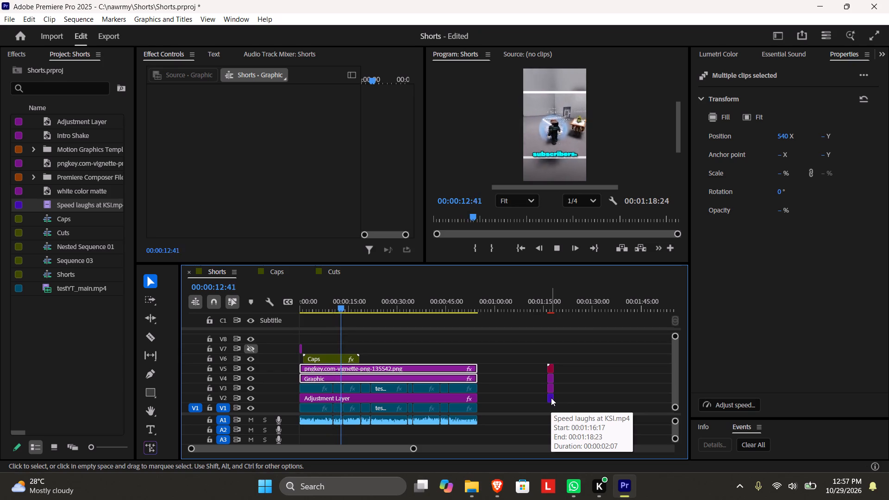
key(space)
key(ctrl+s)
key(space)
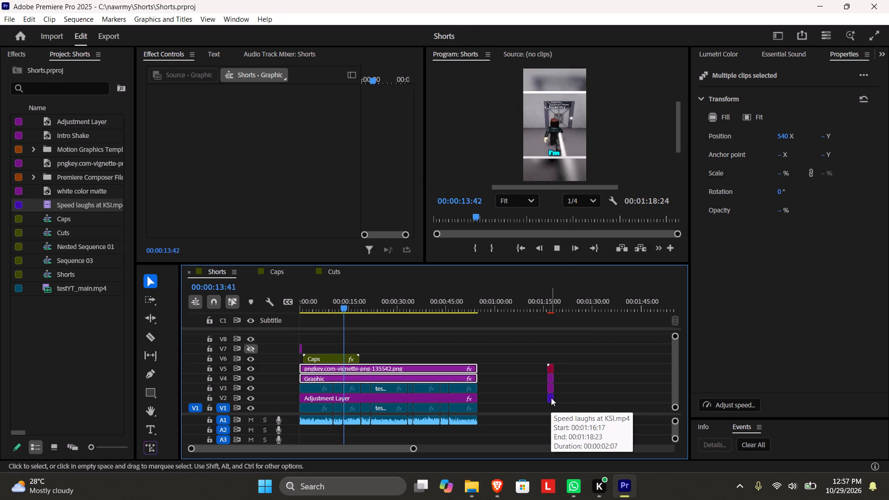
key(space)
Shift the closing stack of clips at 00:01:16:17 down one track so it occupies V1 to V4.
drag(583, 400, 552, 379)
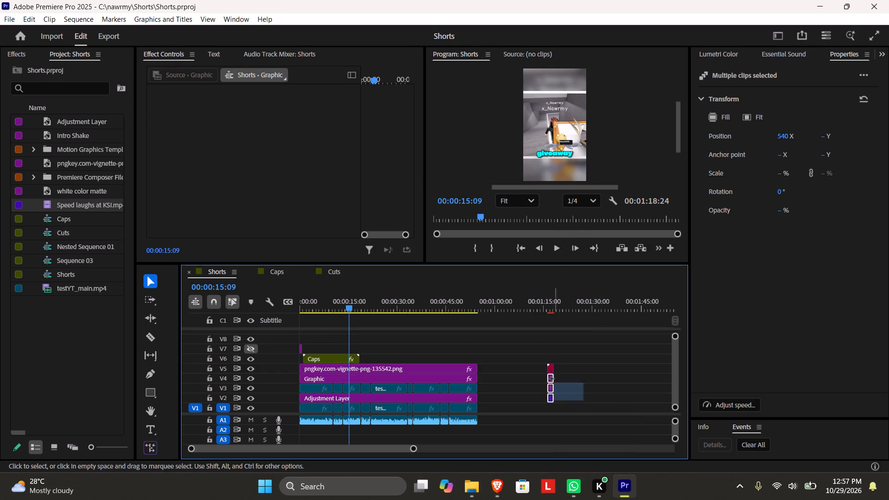
drag(552, 379, 546, 360)
drag(548, 399, 547, 412)
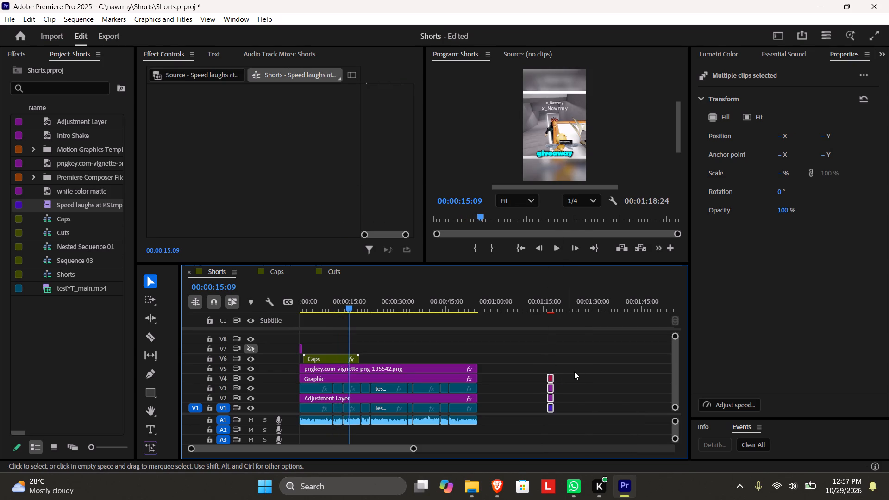
click(576, 370)
Play back the Shorts sequence from 00:00:15:09 to about 00:00:24:47 and save the project.
key(space)
key(space)
key(space)
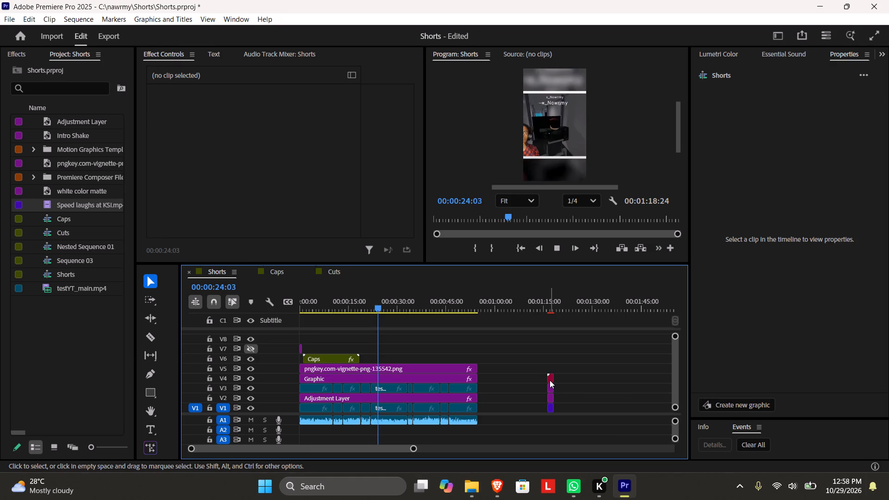
key(space)
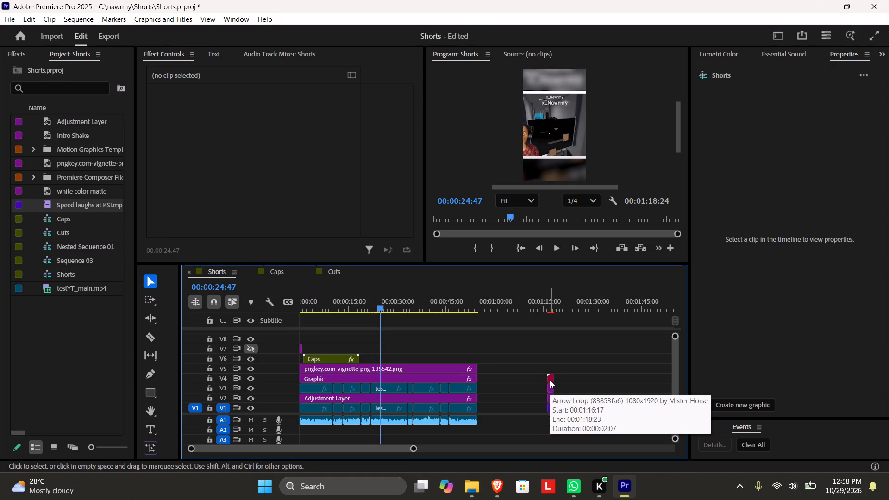
key(ctrl+s)
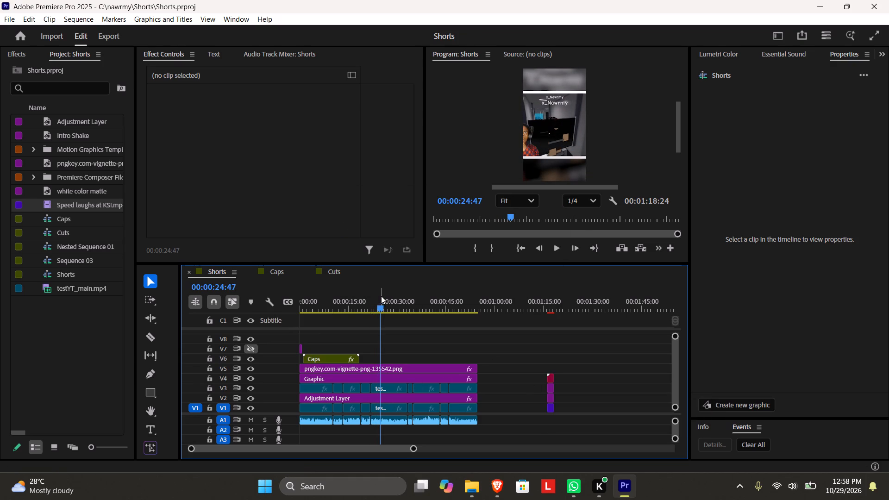
Split the V3 testYT_main.mp4 clip at 00:00:24:00, on the exact frame where the shot changes to the facecam view.
click(380, 296)
drag(413, 451, 372, 451)
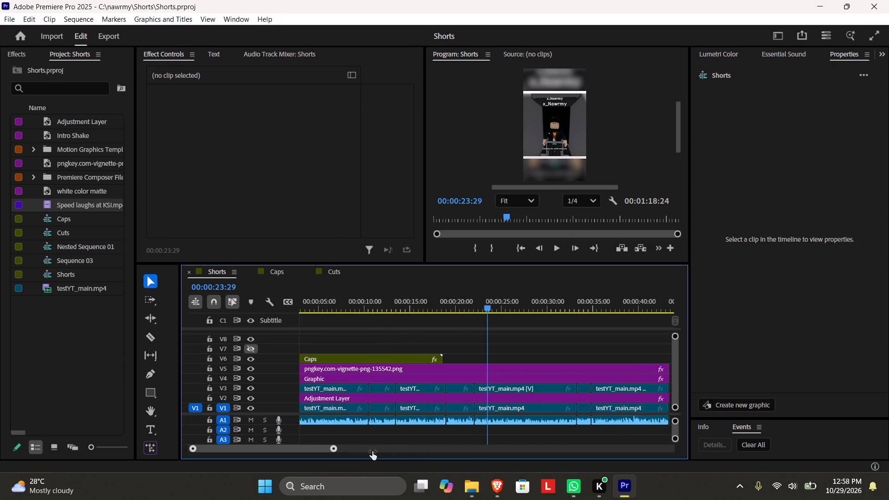
drag(372, 451, 371, 451)
scroll(442, 421, down, 4)
key(space)
key(space)
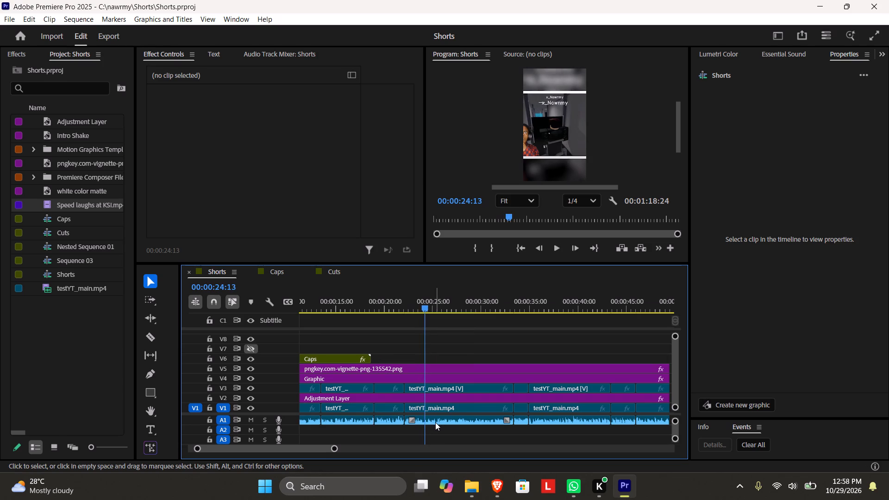
key(Left)
key(Left)
key(Left)
key(Left)
key(Left)
key(Left)
key(Left)
key(Left)
key(Left)
key(Left)
key(Left)
key(Left)
key(Left)
key(Left)
key(Left)
key(Left)
key(Left)
key(Left)
key(Left)
key(Left)
key(Right)
key(Right)
key(Right)
key(Right)
key(Right)
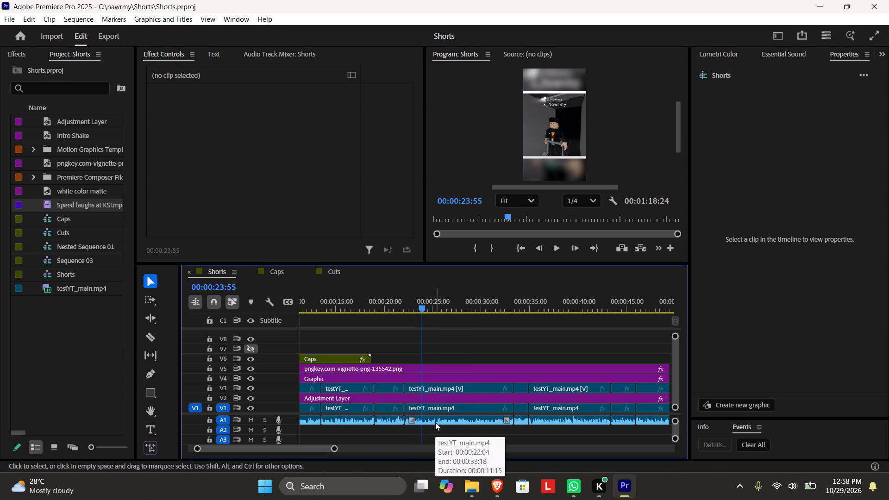
key(Right)
key(Right)
key(Right)
key(Right)
key(Left)
key(Right)
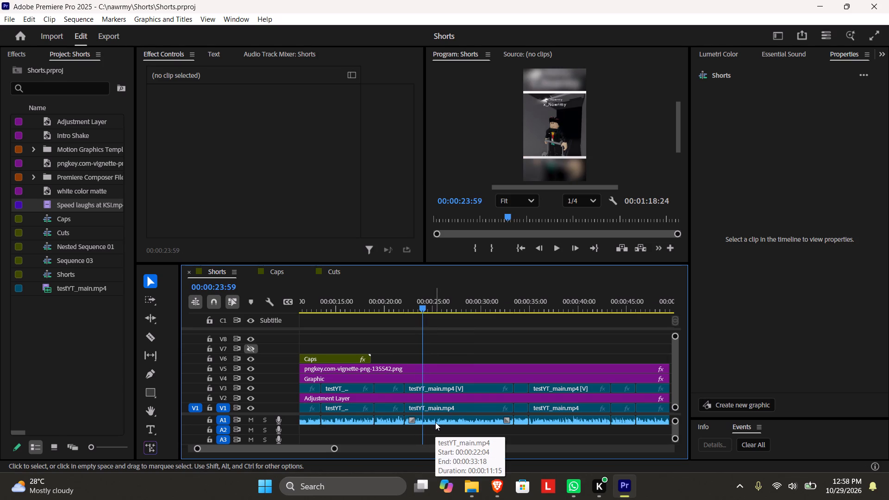
key(c)
click(425, 387)
key(v)
Set the horizontal position of the V3 clip starting at 00:00:24:00 to 744, play it back and save the project.
click(457, 387)
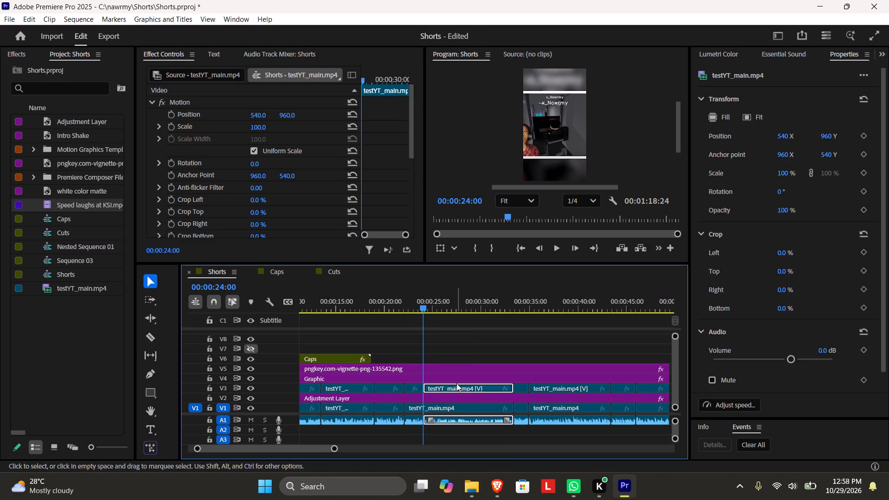
drag(255, 115, 373, 115)
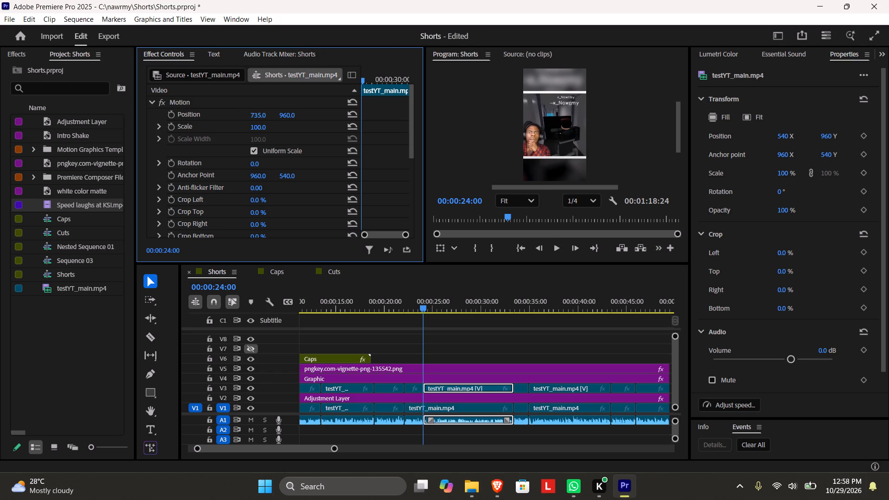
drag(373, 115, 396, 118)
key(space)
key(space)
drag(263, 113, 261, 114)
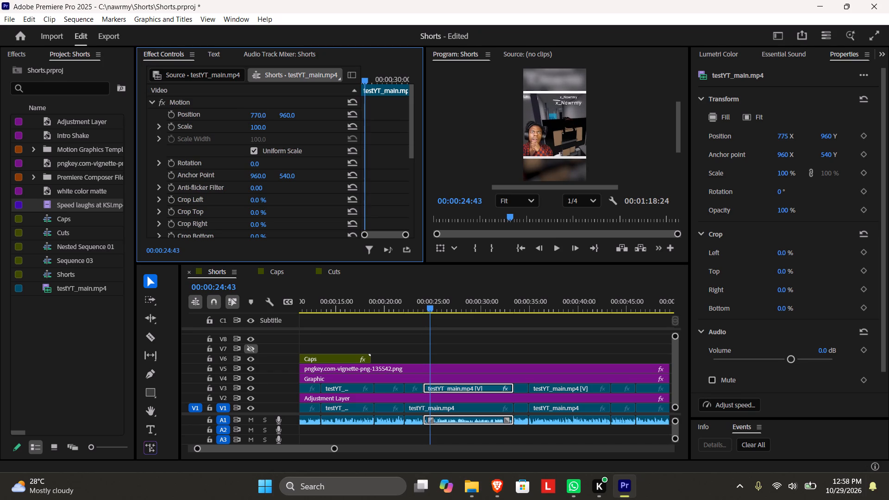
drag(261, 114, 245, 113)
key(space)
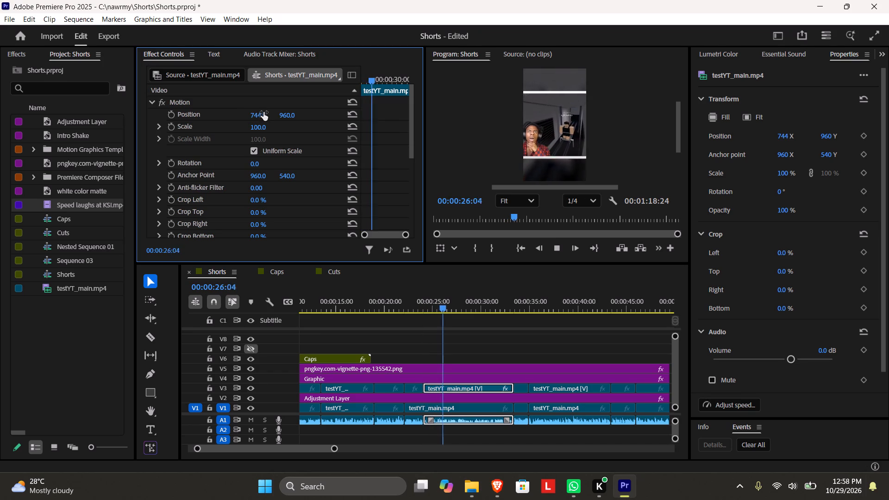
key(space)
key(ctrl+s)
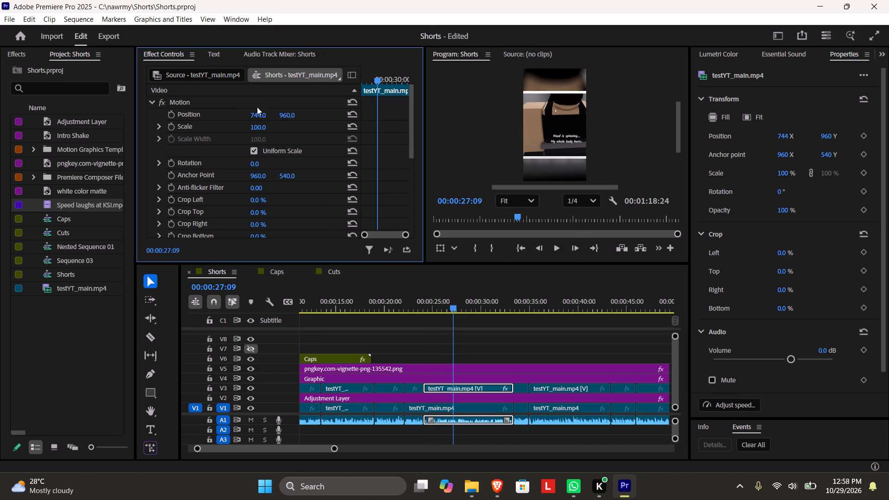
Split the V3 testYT_main.mp4 clip again at 00:00:26:29, where the facecam shot ends.
drag(333, 449, 305, 452)
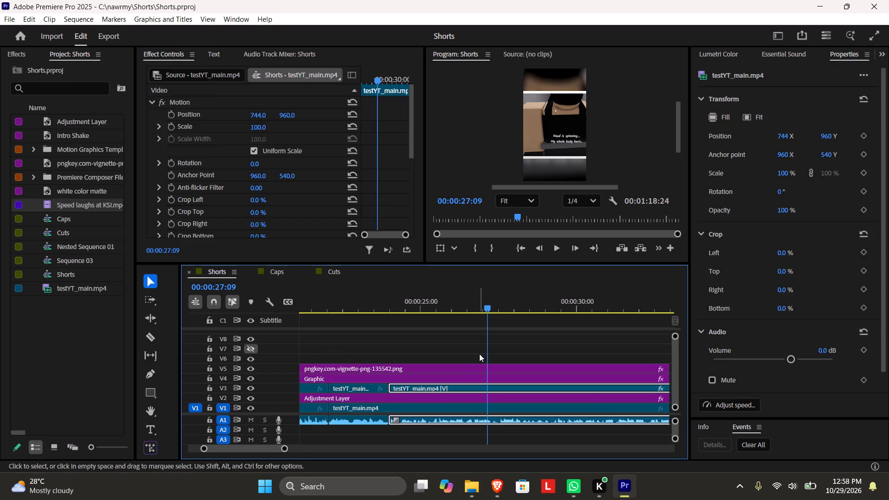
click(479, 354)
drag(457, 302, 470, 306)
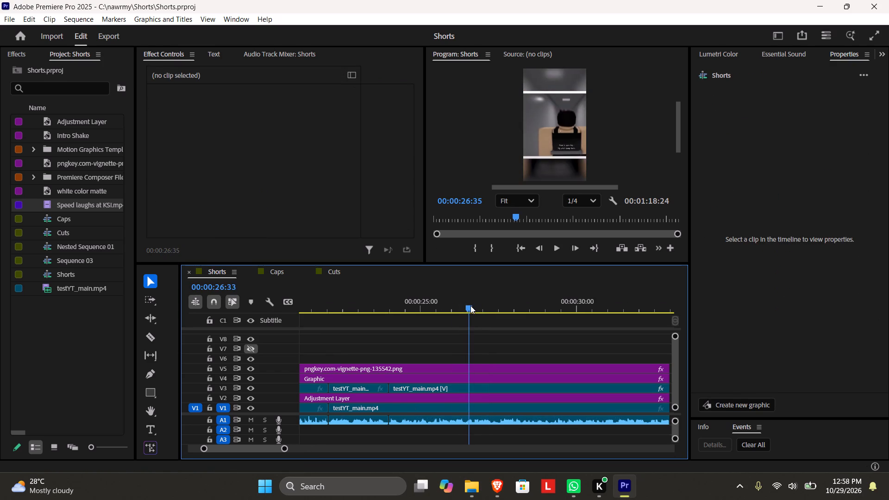
drag(470, 306, 467, 306)
key(Right)
key(Right)
key(Right)
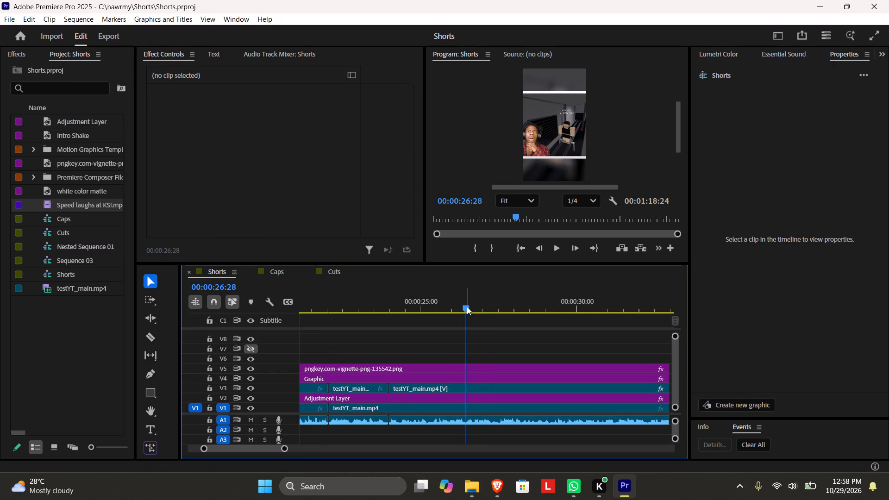
key(Left)
key(Right)
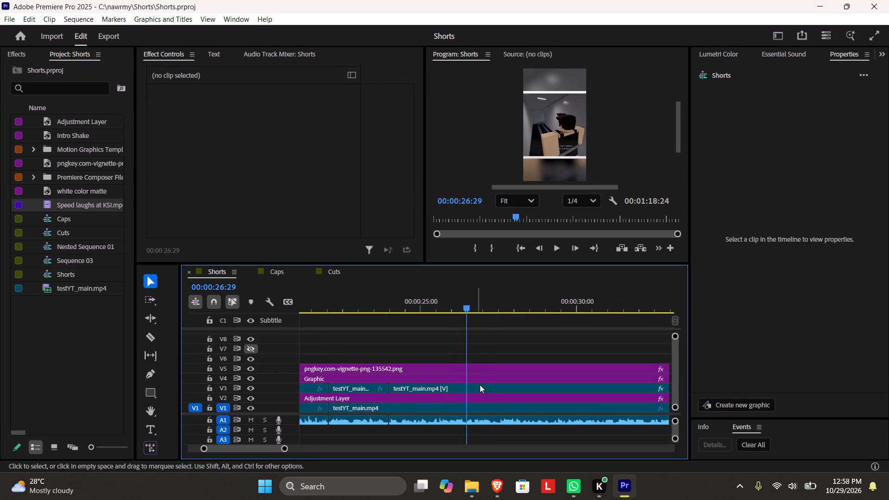
key(c)
click(468, 387)
key(v)
click(487, 386)
Play back the footage after 00:00:26:29 and split the V3 clip at 00:00:31:12.
key(space)
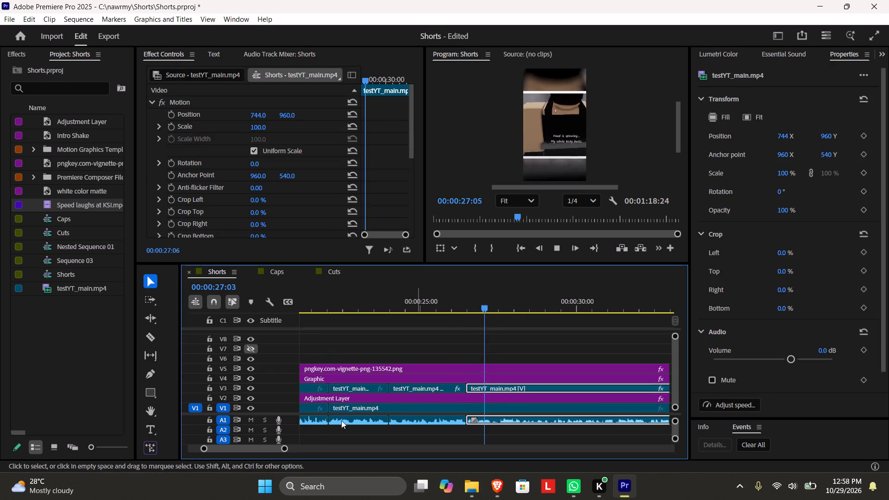
drag(283, 450, 302, 447)
scroll(446, 411, down, 3)
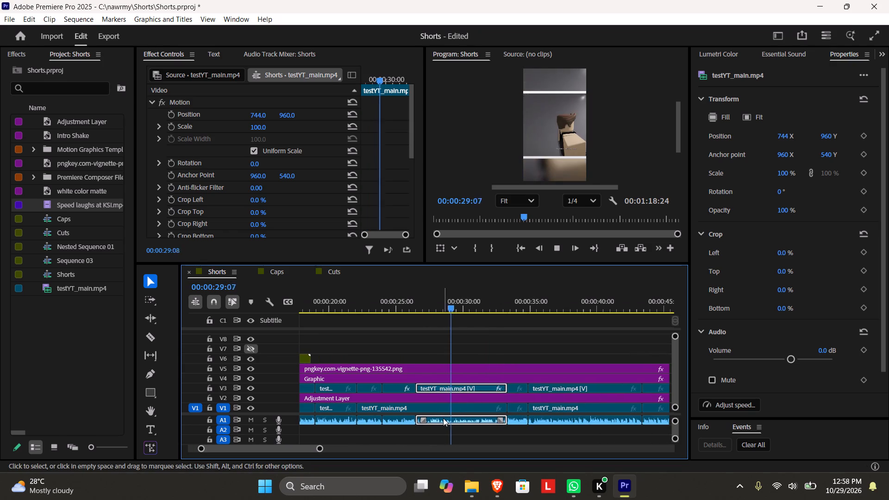
key(space)
key(space)
drag(321, 448, 312, 449)
key(space)
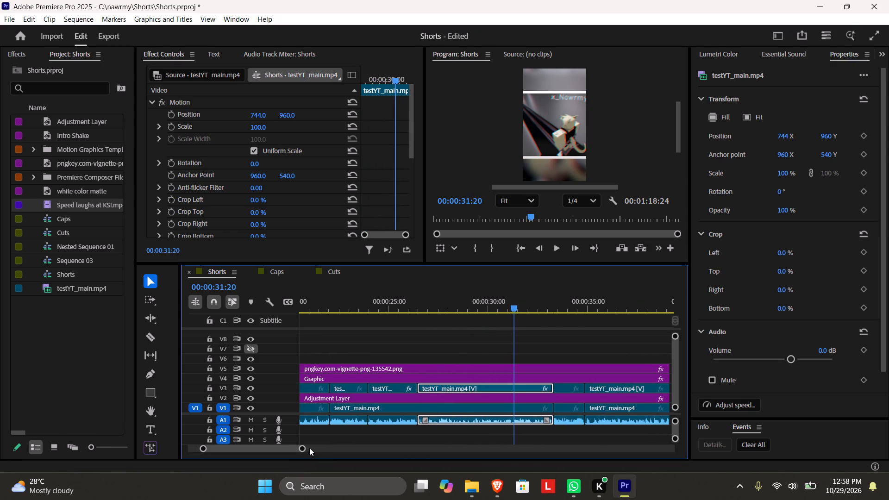
drag(302, 449, 290, 452)
drag(486, 304, 482, 308)
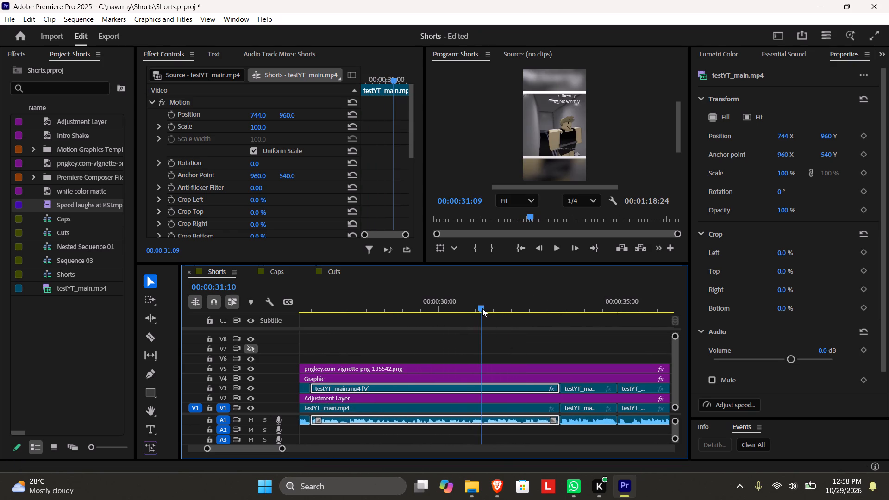
drag(482, 308, 484, 310)
key(c)
click(482, 388)
key(v)
Delete the V3 segment between 00:00:26:29 and 00:00:31:12 along with its linked audio.
click(438, 391)
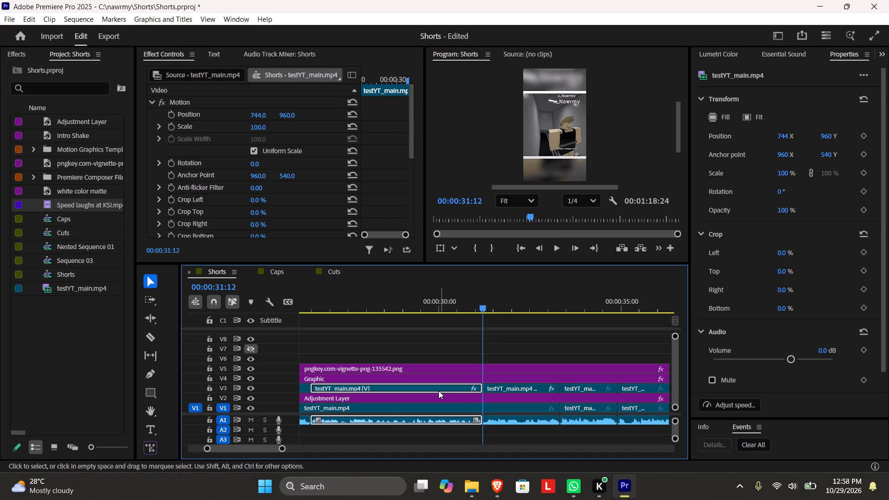
key(BackSpace)
click(438, 390)
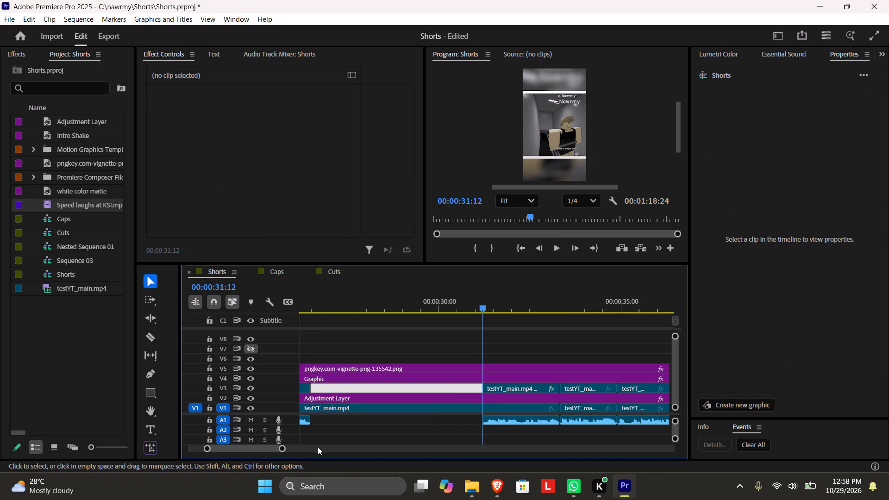
Cut the V1 clip at both edges of the V3 gap, delete the matching piece and ripple-delete the gap.
drag(281, 449, 309, 448)
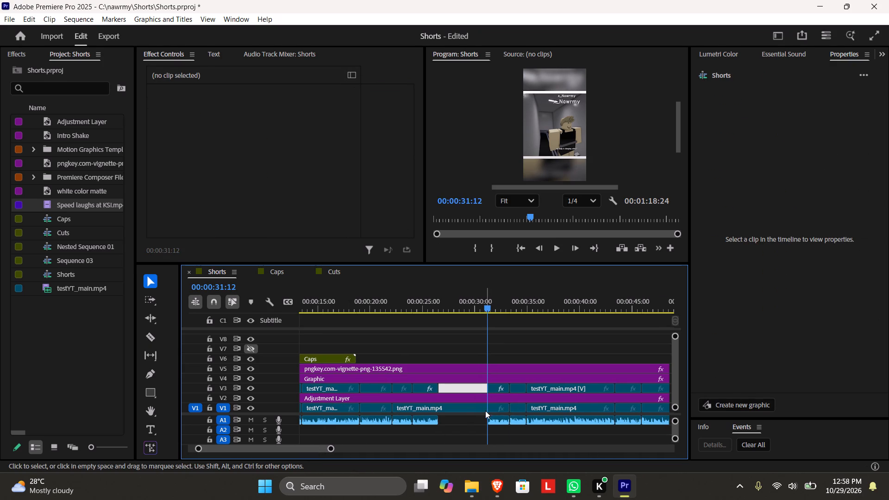
key(c)
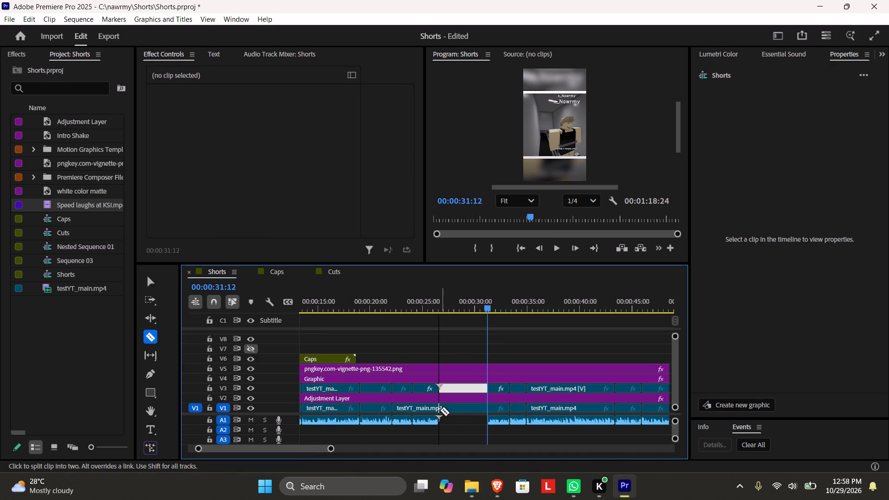
click(439, 410)
click(489, 410)
key(v)
click(462, 410)
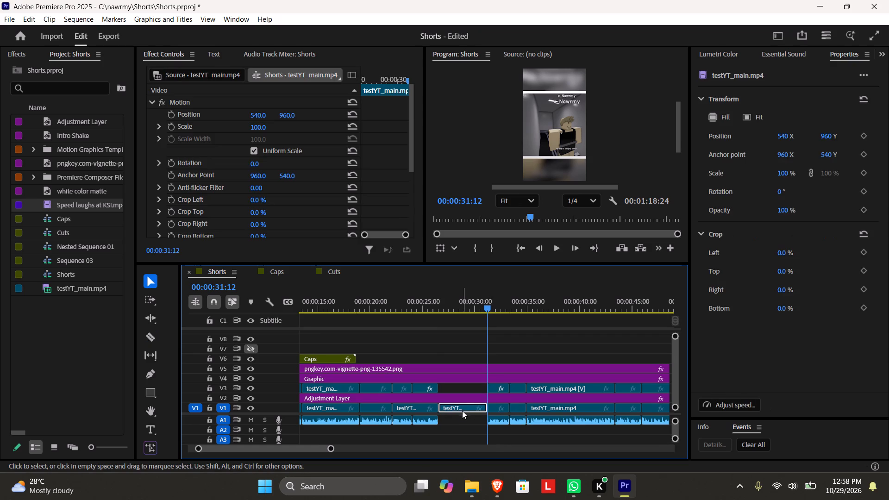
key(BackSpace)
click(476, 390)
key(BackSpace)
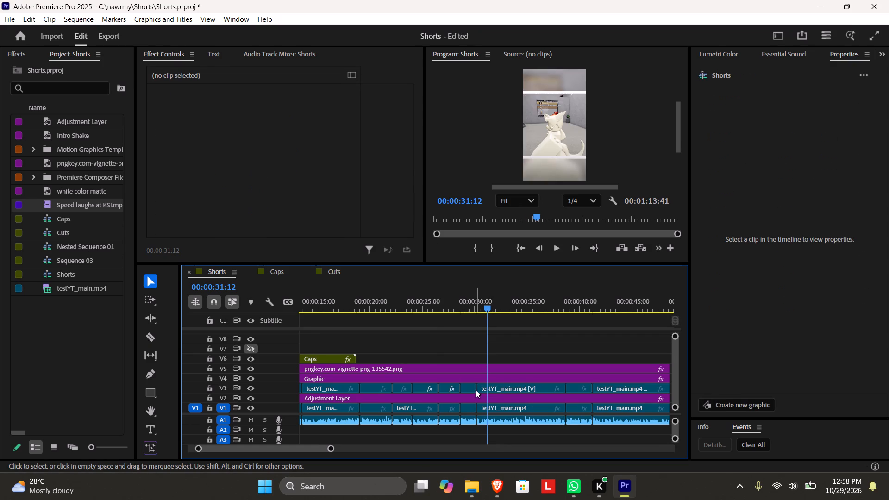
Play back and examine frame by frame the new join near 00:00:26:29 in the Shorts sequence.
click(431, 305)
key(space)
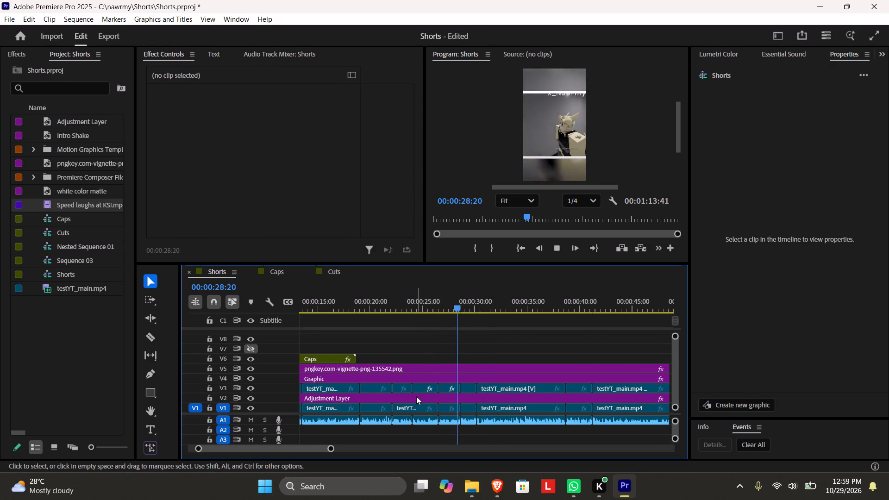
key(space)
drag(445, 299, 441, 307)
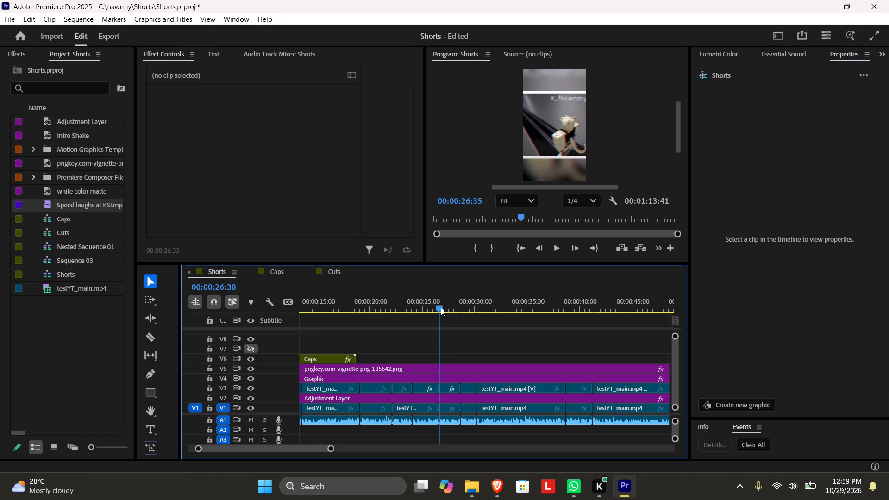
drag(441, 307, 440, 307)
drag(332, 450, 314, 452)
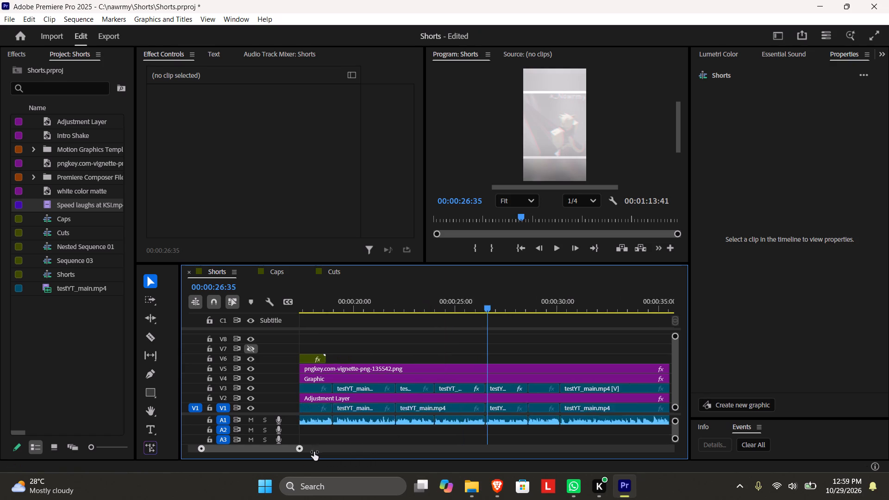
drag(314, 452, 298, 447)
key(Right)
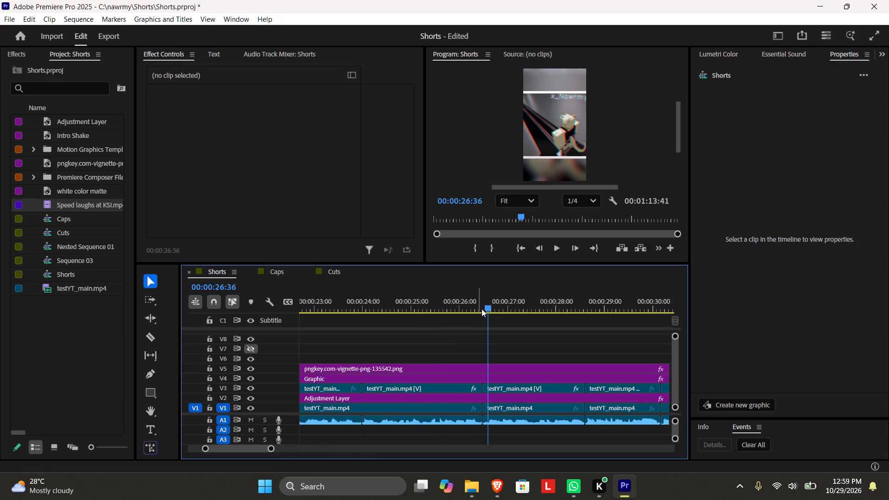
key(Right)
key(Right)
key(Right)
key(Right)
key(Right)
key(Right)
key(Right)
key(Right)
key(Right)
key(Right)
key(Right)
key(Right)
key(Right)
key(Right)
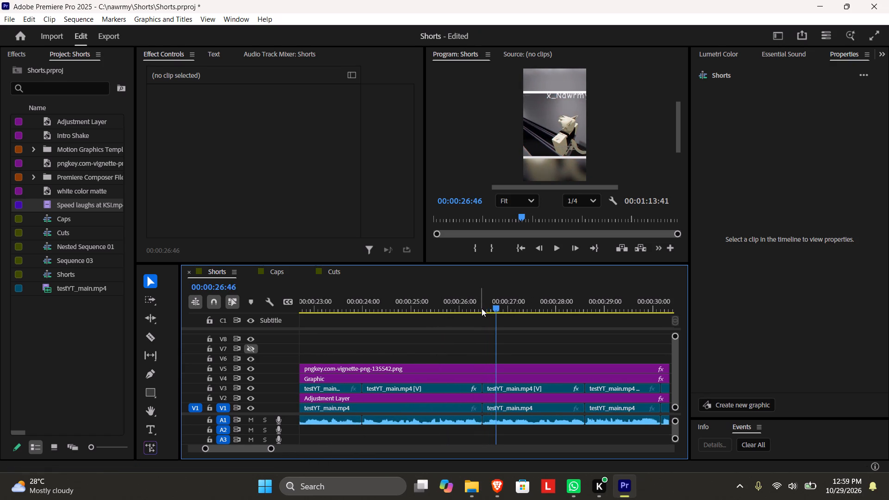
drag(482, 306, 487, 310)
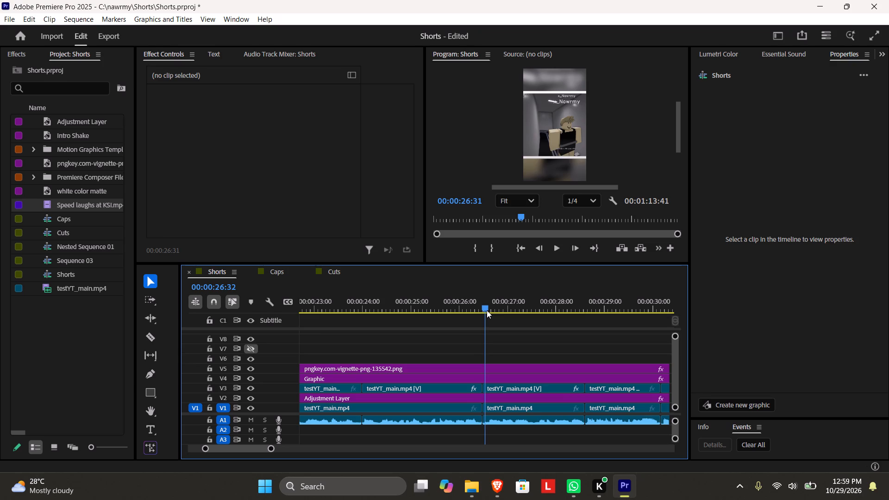
drag(487, 310, 470, 316)
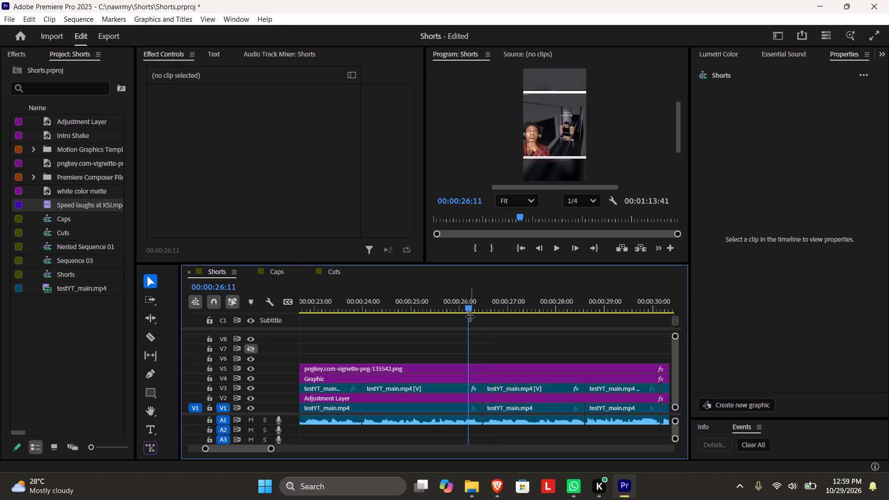
Play back across the join from 00:00:26:11 to about 00:00:29:56 and save the project.
key(space)
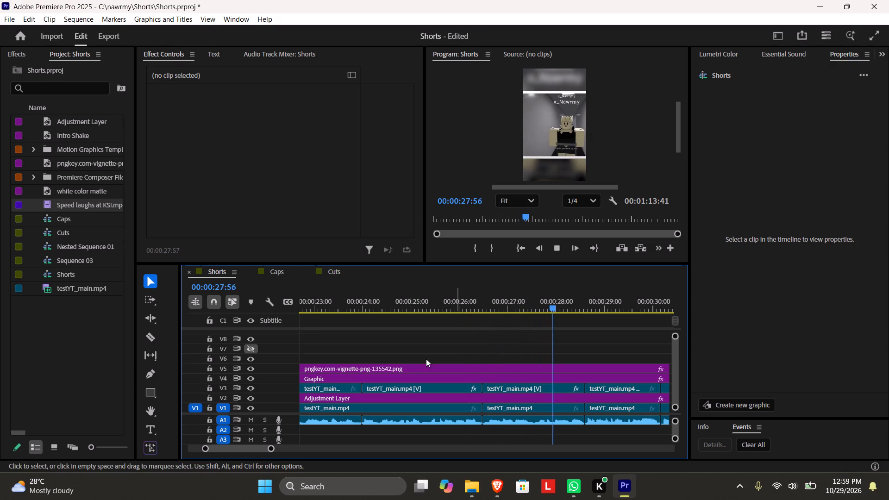
drag(277, 445, 289, 441)
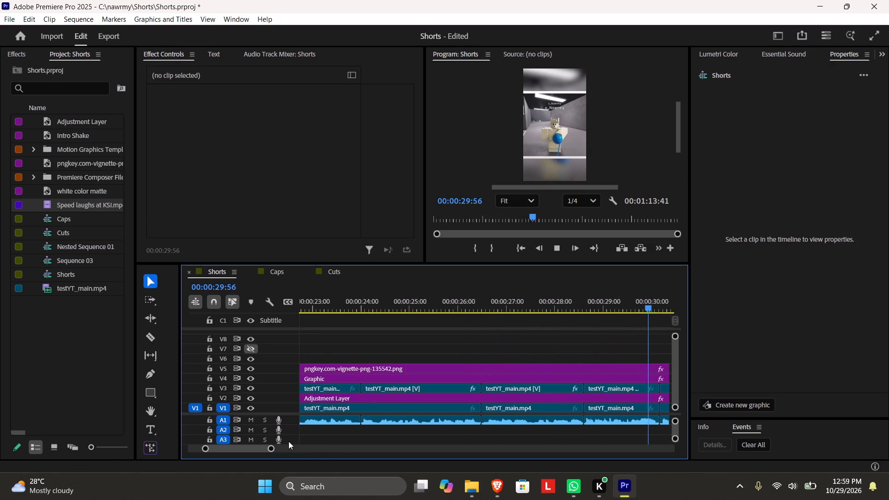
key(space)
key(ctrl+s)
Replay the footage around the join, between about 00:00:26:00 and 00:00:28:20, and save the project.
drag(277, 448, 298, 445)
click(442, 301)
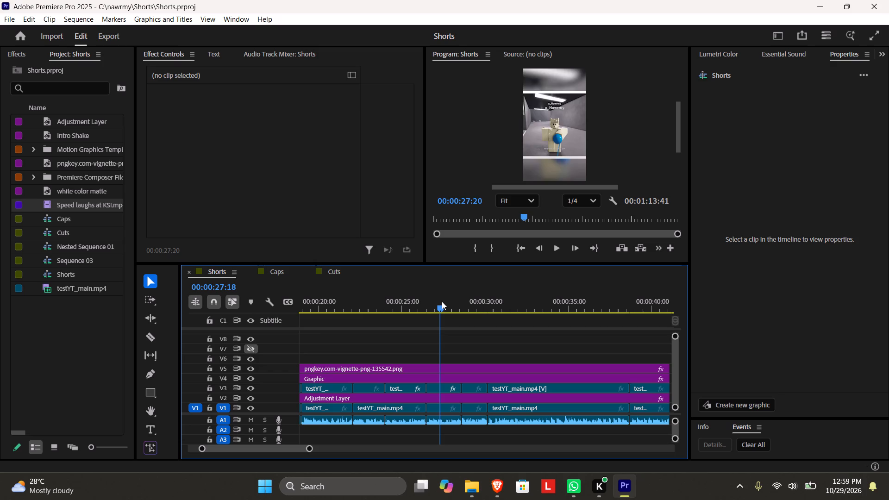
key(space)
key(space)
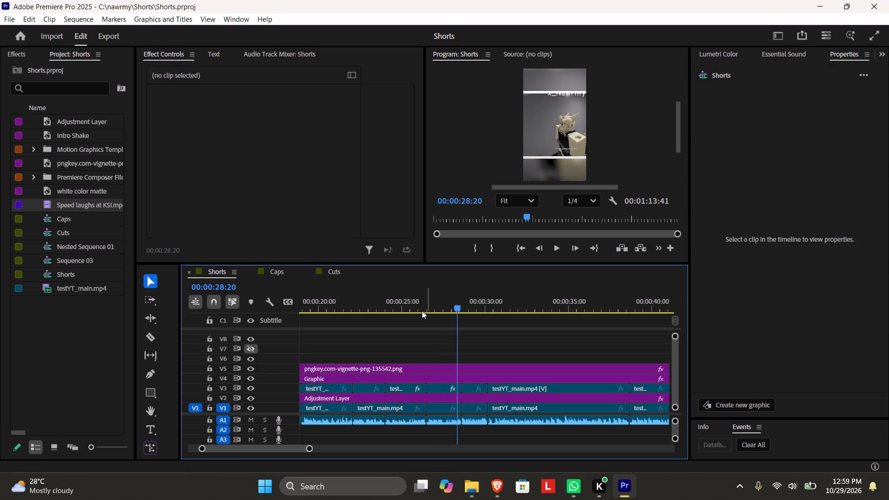
click(419, 310)
key(space)
key(space)
key(ctrl+s)
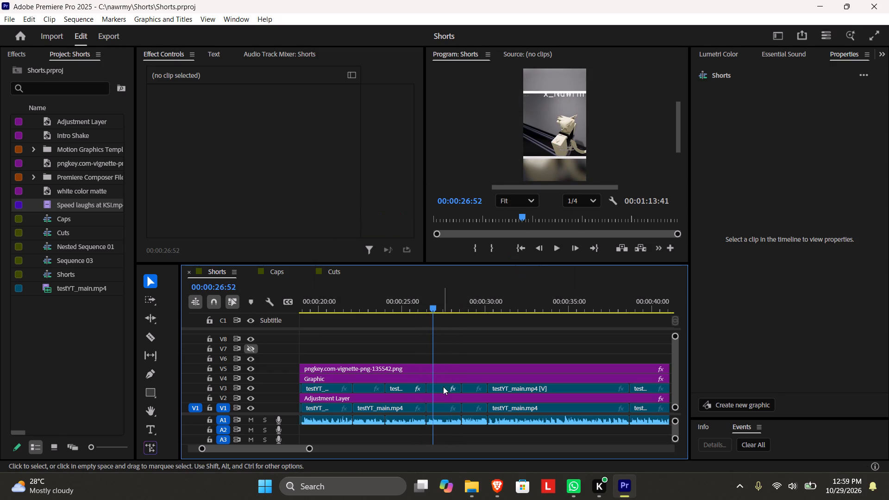
Reset the Position of the V3 testYT_main.mp4 clip at 00:00:26:52 to its default.
click(443, 387)
click(351, 116)
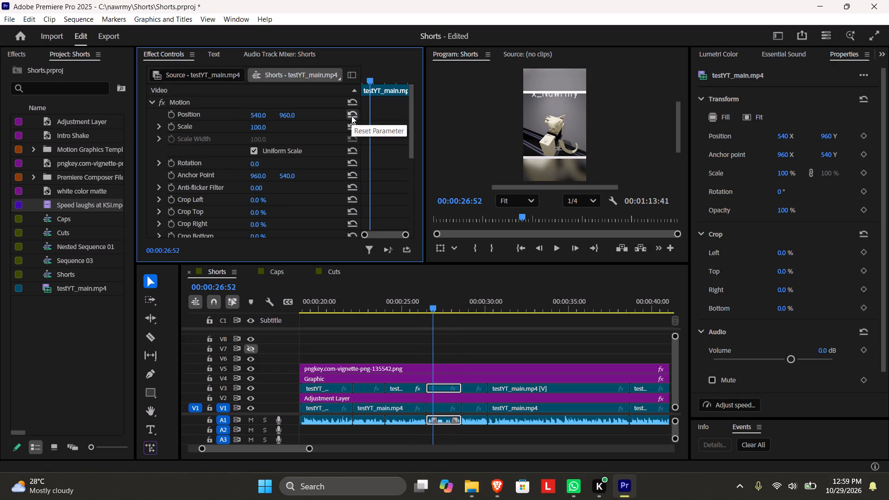
Play back the footage from just before the reset V3 clip to about 00:00:44:41 and save the project.
click(430, 296)
click(427, 296)
key(space)
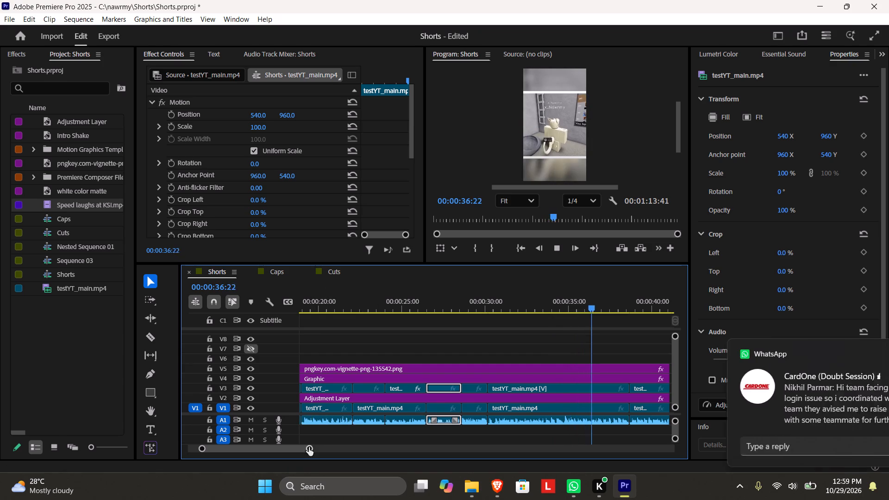
drag(310, 447, 326, 445)
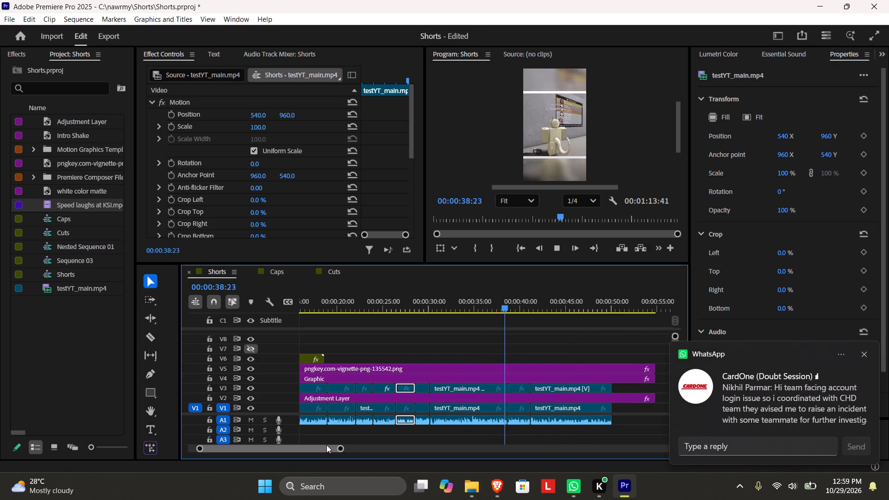
key(space)
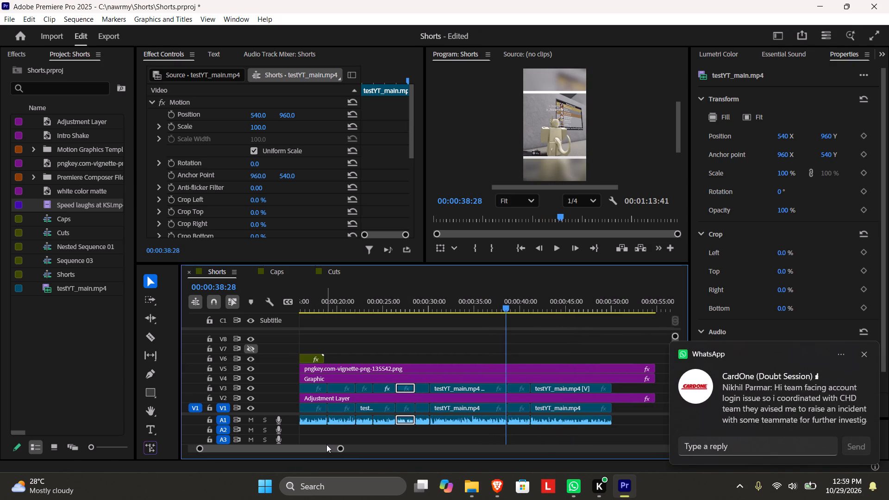
key(space)
key(space)
key(space)
key(space)
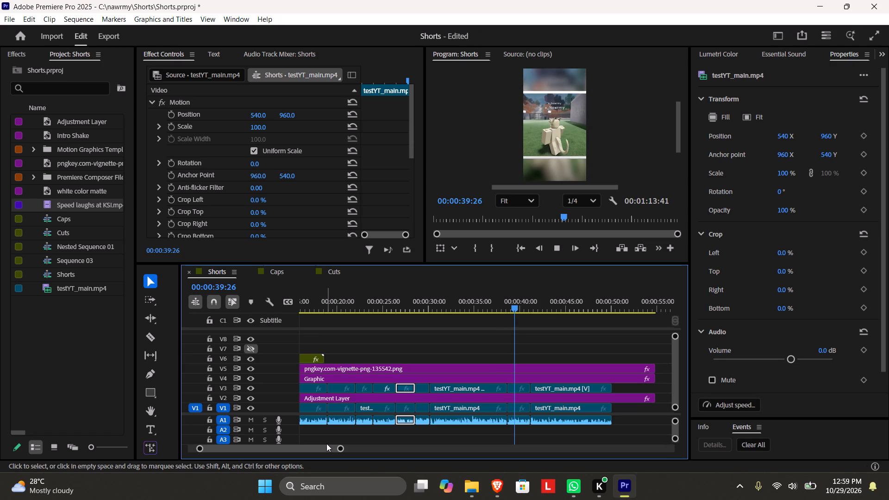
key(ctrl+s)
click(474, 346)
click(495, 303)
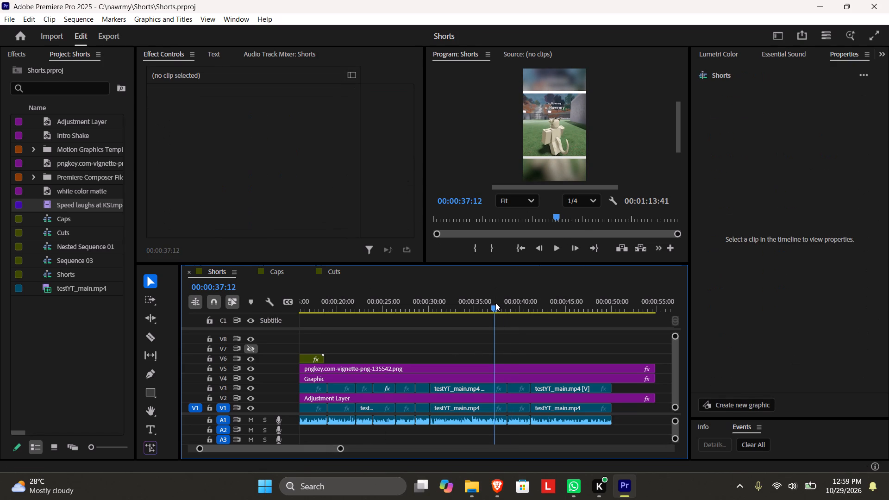
key(space)
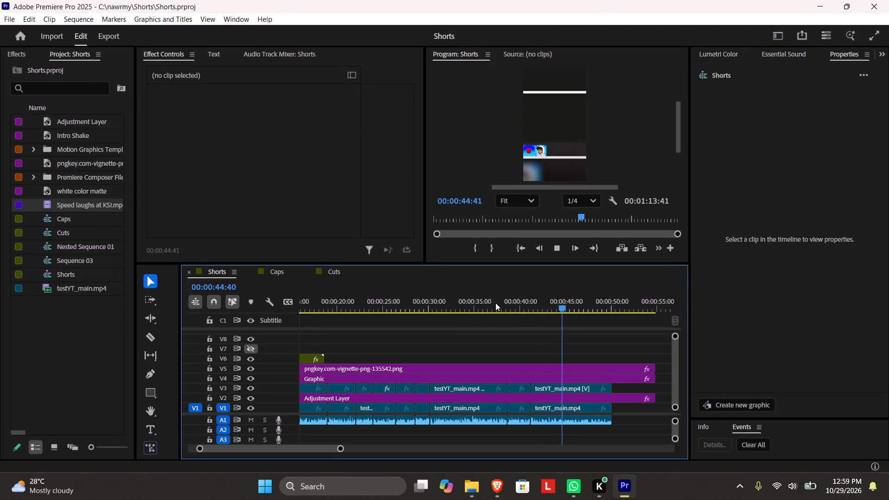
key(space)
key(ctrl+s)
Locate the exact frame where the tier-list shot begins and split the V3 clip there, at 00:00:44:13.
drag(541, 303, 547, 305)
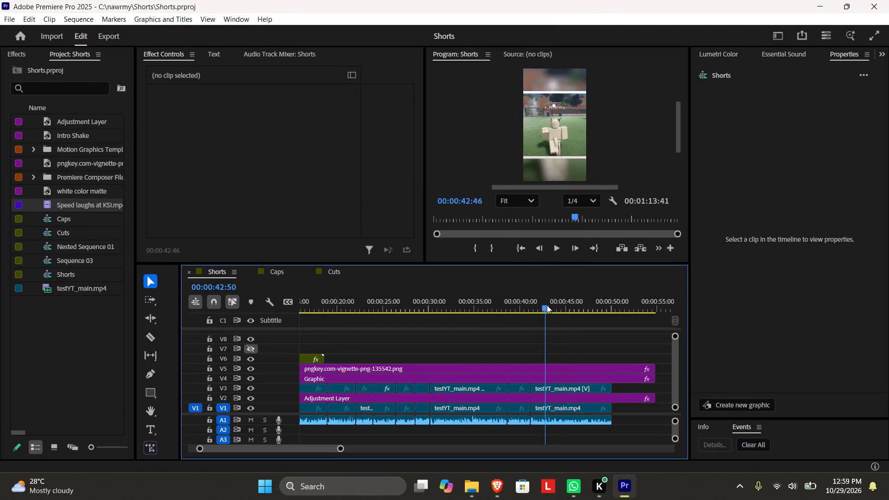
drag(547, 305, 548, 306)
key(space)
key(space)
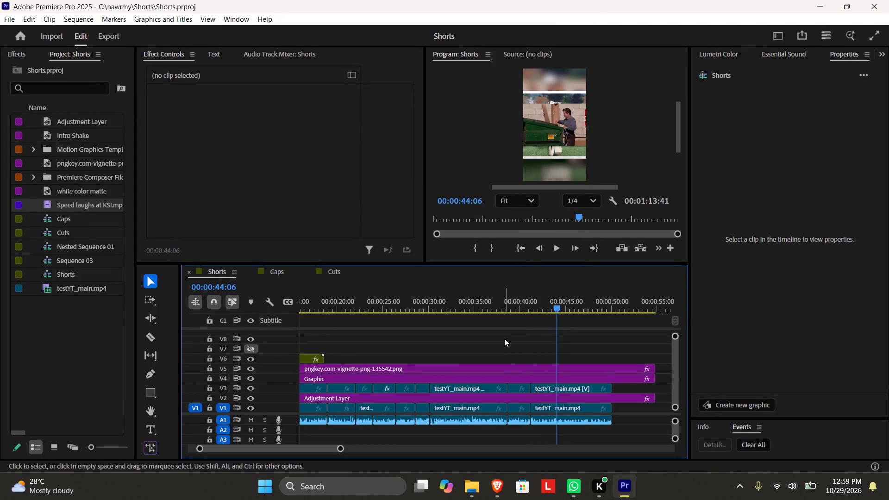
key(space)
key(space)
key(Left)
key(Left)
key(Left)
key(Left)
key(Left)
key(Left)
key(Left)
key(Left)
key(Left)
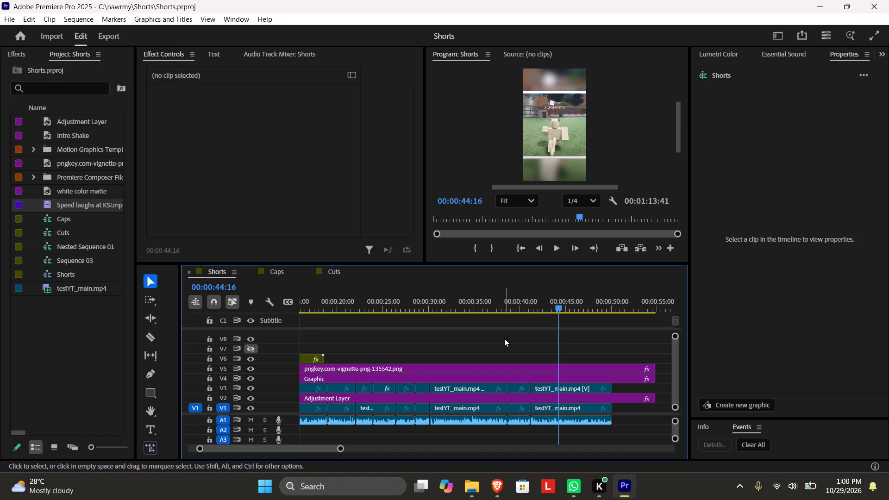
key(Left)
key(Left)
key(Left)
key(Right)
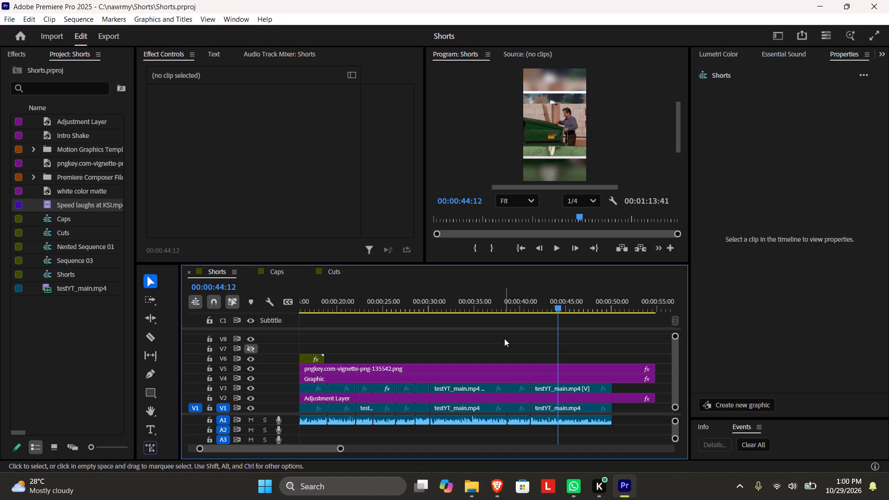
key(c)
click(560, 390)
key(v)
Reframe the V3 piece after the 00:00:44:13 cut by setting its horizontal Position to 971.
click(570, 388)
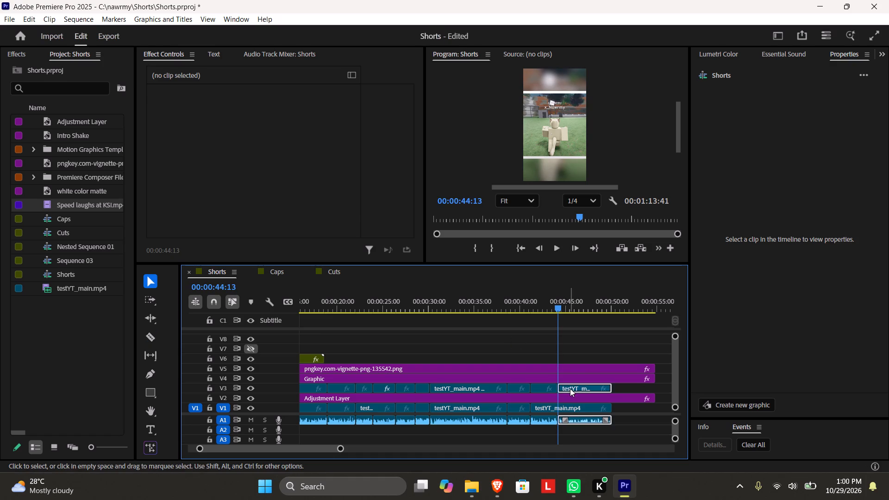
drag(560, 308, 563, 313)
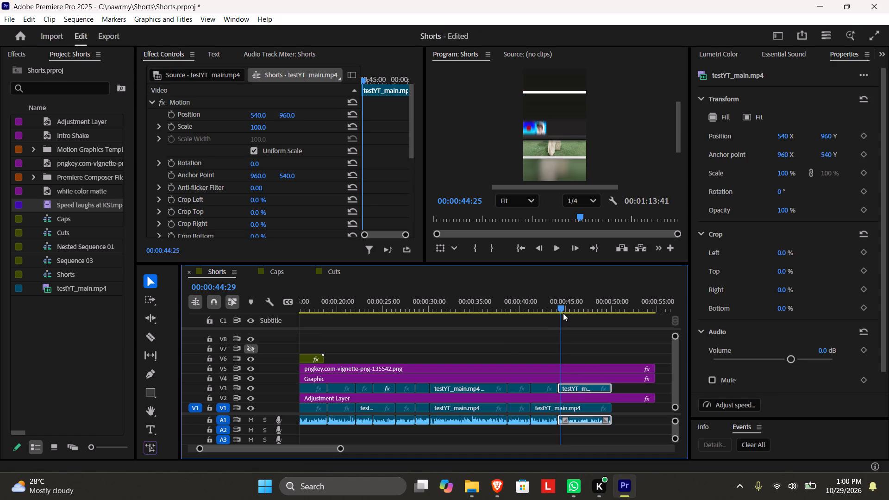
drag(563, 313, 562, 314)
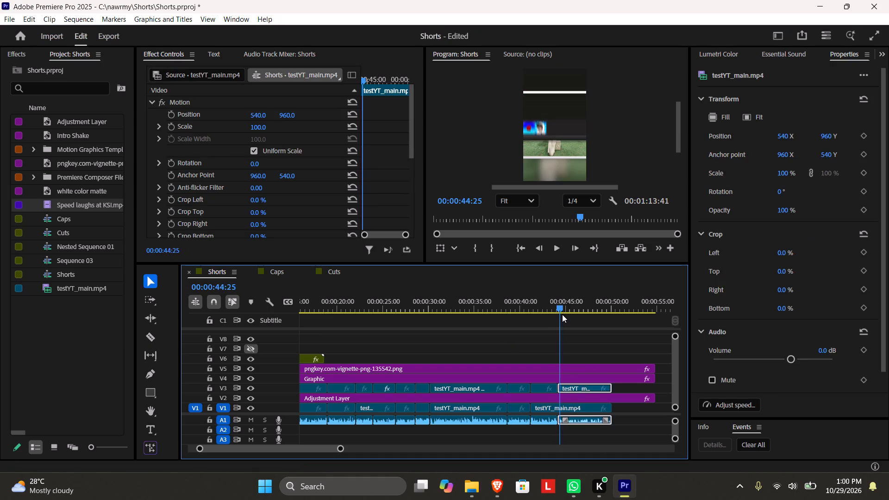
drag(562, 314, 560, 315)
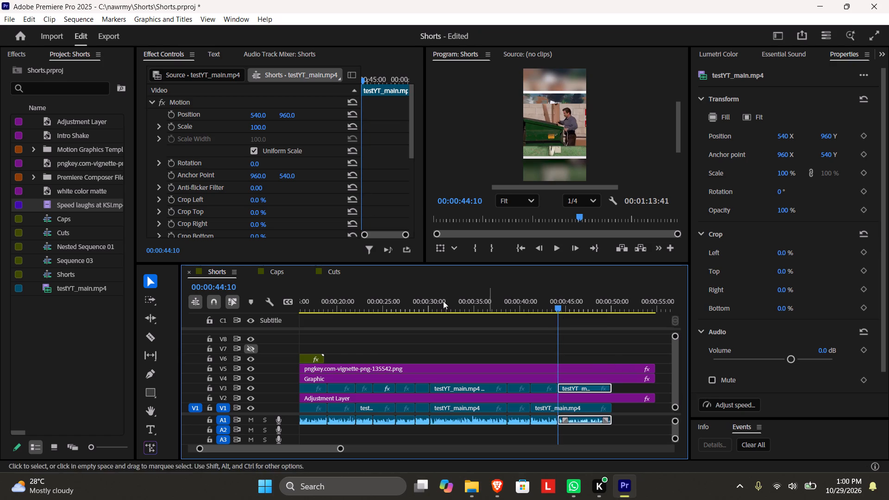
click(557, 306)
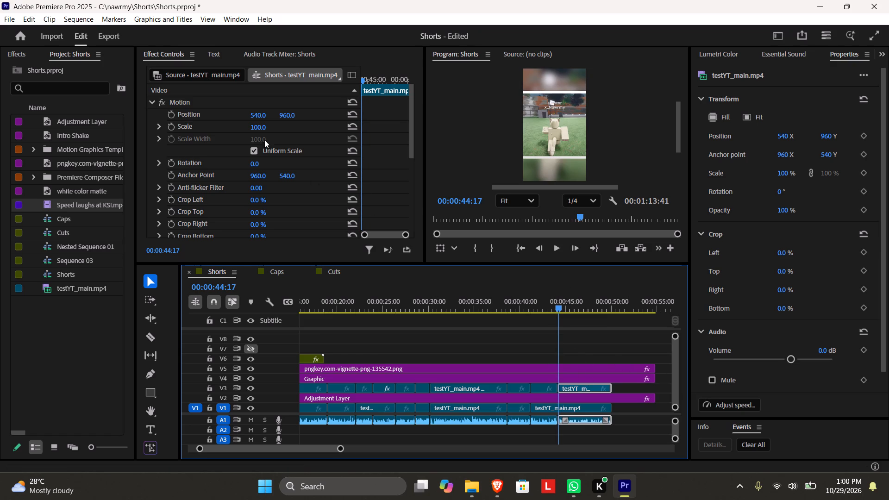
drag(257, 117, 413, 130)
key(space)
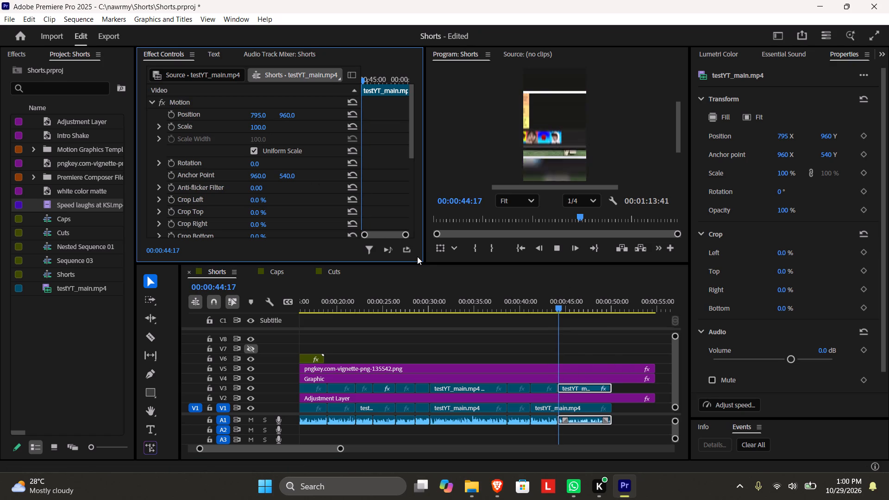
key(space)
drag(261, 116, 374, 129)
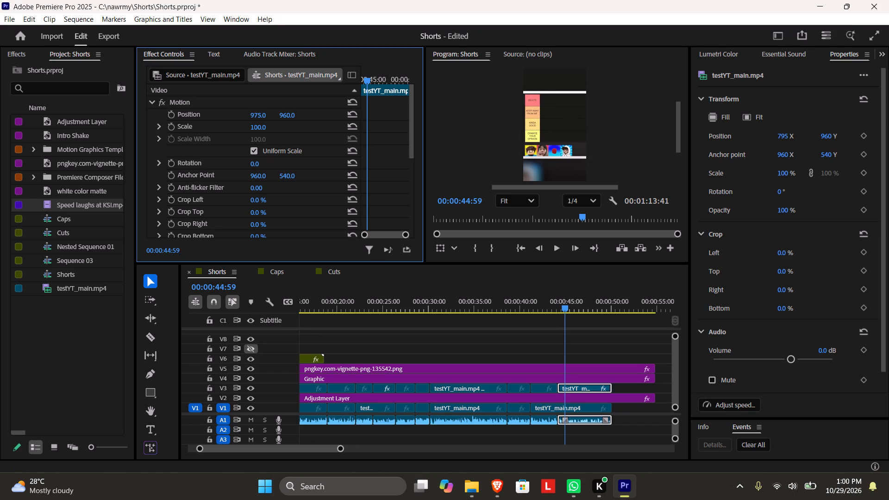
drag(374, 129, 372, 129)
Preview the reframed tier-list shot, including full screen, from about 00:00:43:32 to 00:00:47:42.
click(878, 27)
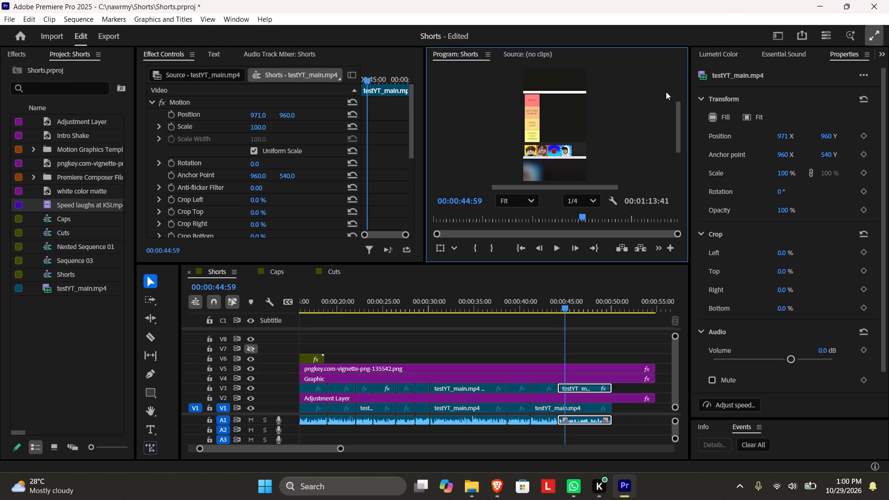
key(Escape)
click(553, 308)
key(space)
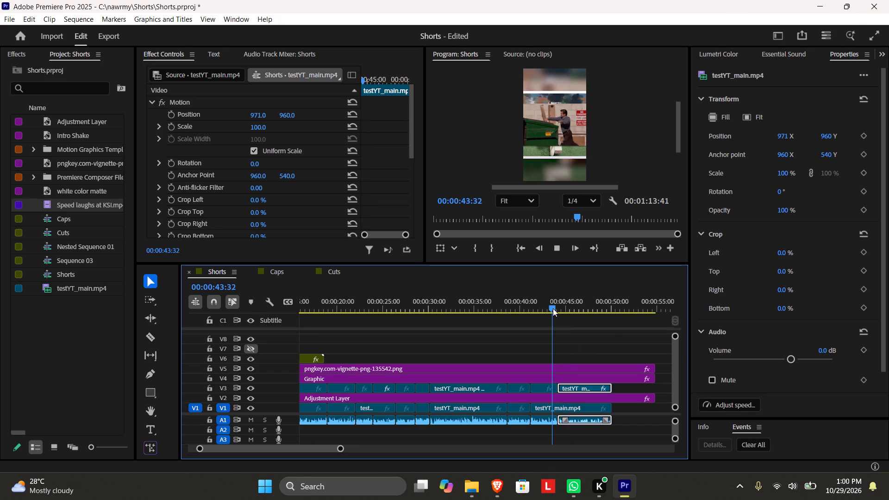
key(space)
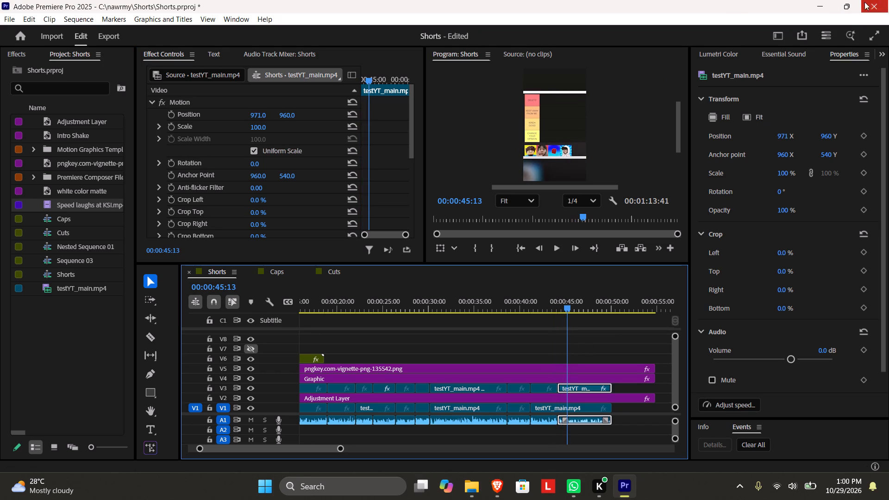
click(873, 37)
key(space)
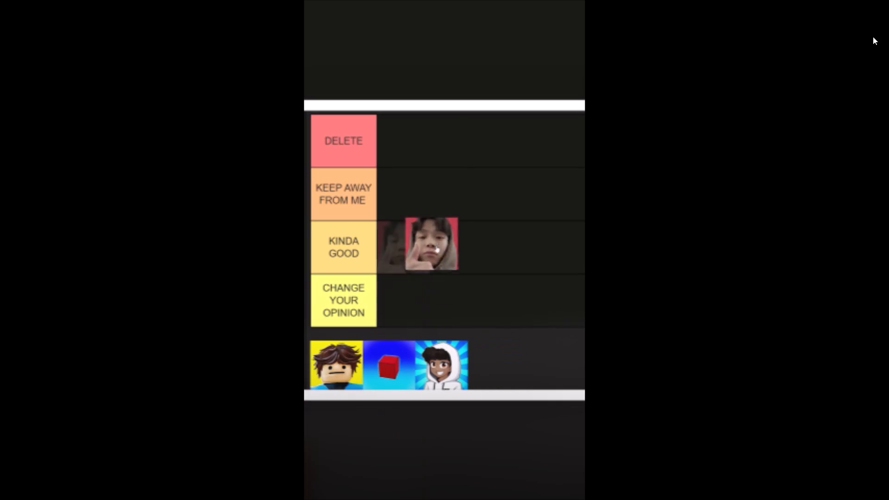
key(space)
key(space)
key(space)
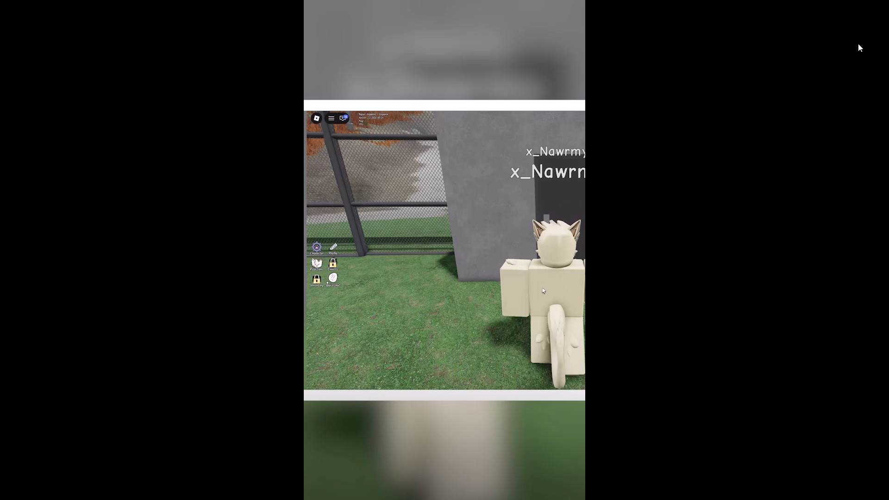
key(Escape)
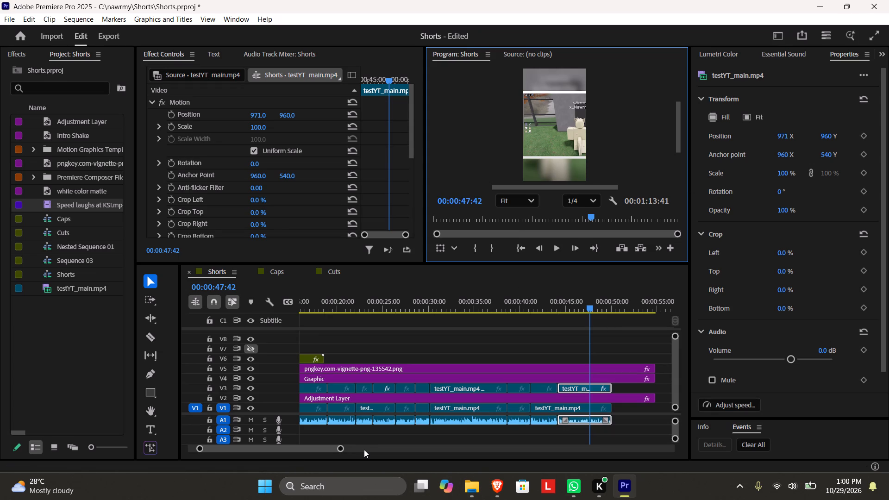
Find the frame where the tier-list shot ends and split the V3 clip at 00:00:47:41.
key(Left)
key(Left)
key(Left)
click(364, 450)
key(Right)
click(364, 450)
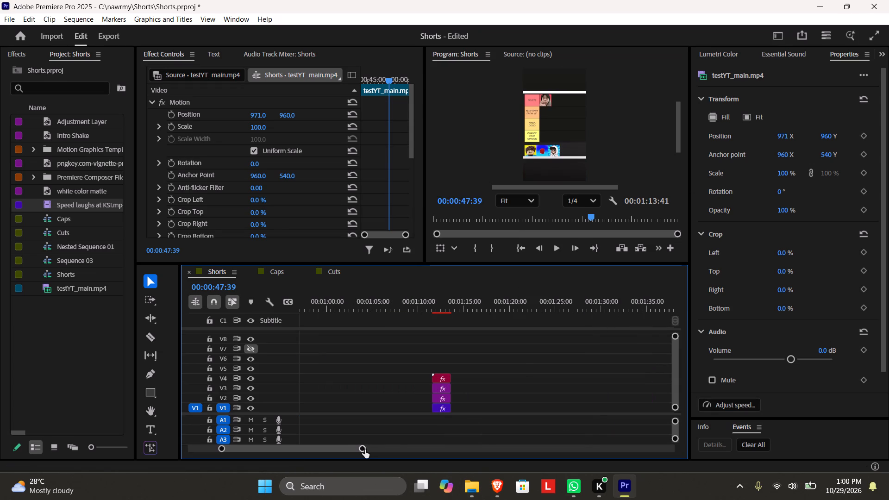
drag(366, 450, 360, 455)
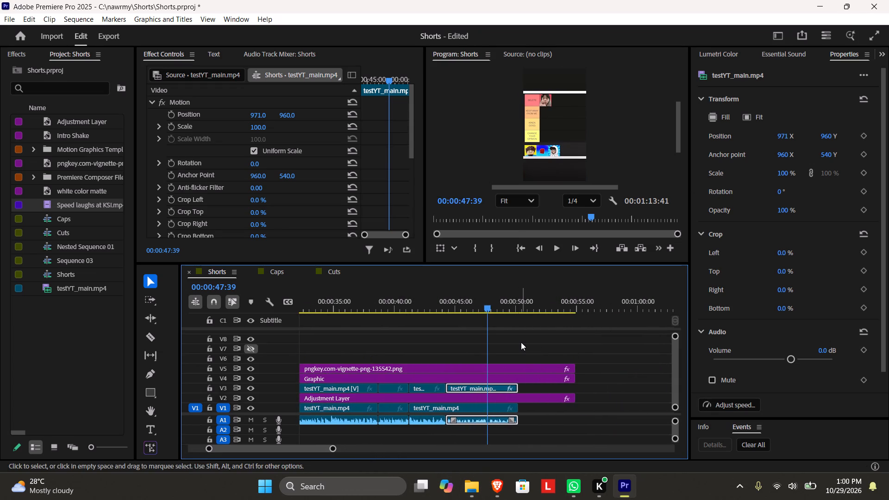
key(Right)
key(Left)
key(Right)
key(c)
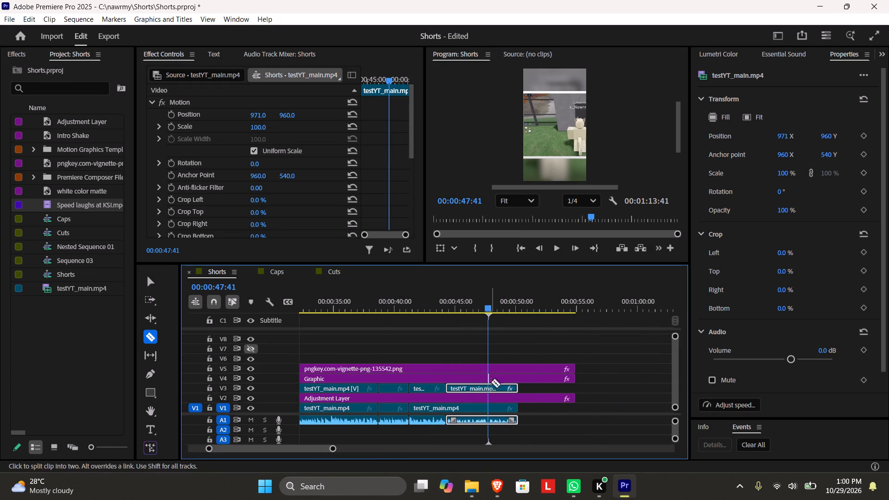
click(491, 387)
key(v)
Reset the Position of the last V3 piece, after the 00:00:47:41 cut, to its default.
click(497, 387)
click(355, 109)
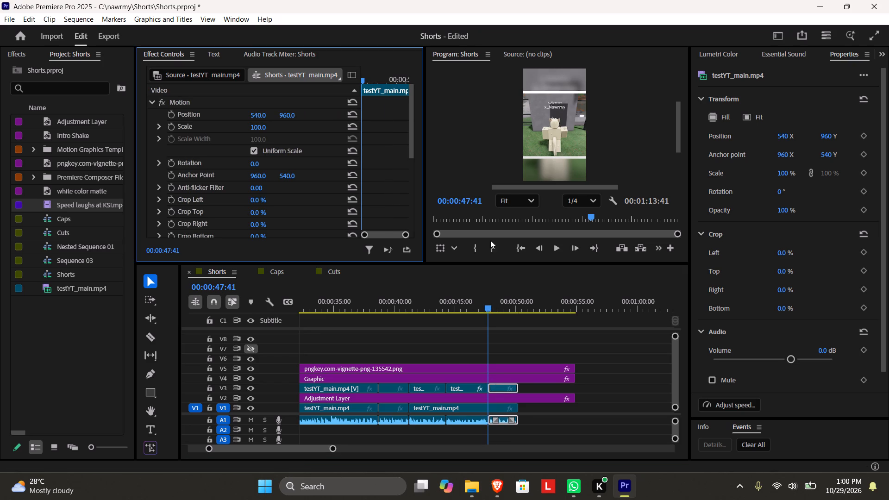
Play back from just before the 00:00:47:41 cut to the end of the footage and save the project.
drag(487, 306, 482, 308)
key(space)
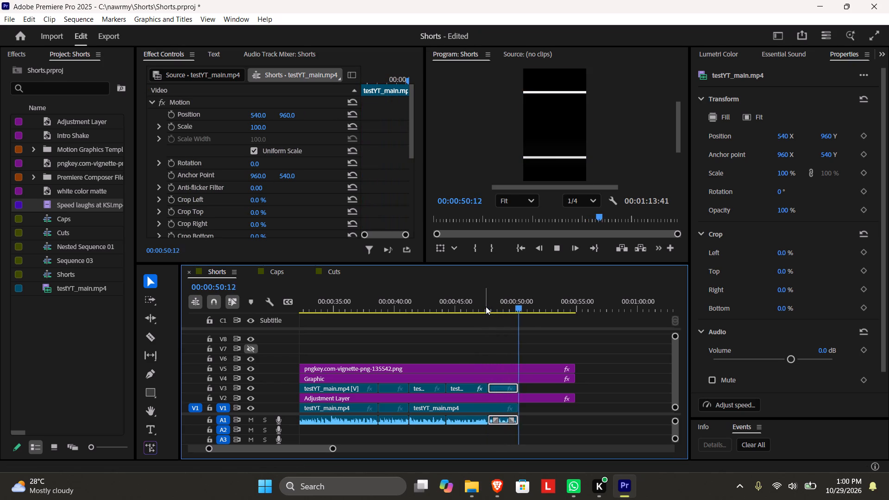
key(space)
key(ctrl+s)
Trim the vignette, Graphic and Adjustment Layer clips on V5, V4 and V2 back to the end of the footage and save.
drag(567, 343, 569, 400)
drag(576, 395, 520, 397)
click(554, 390)
key(ctrl+s)
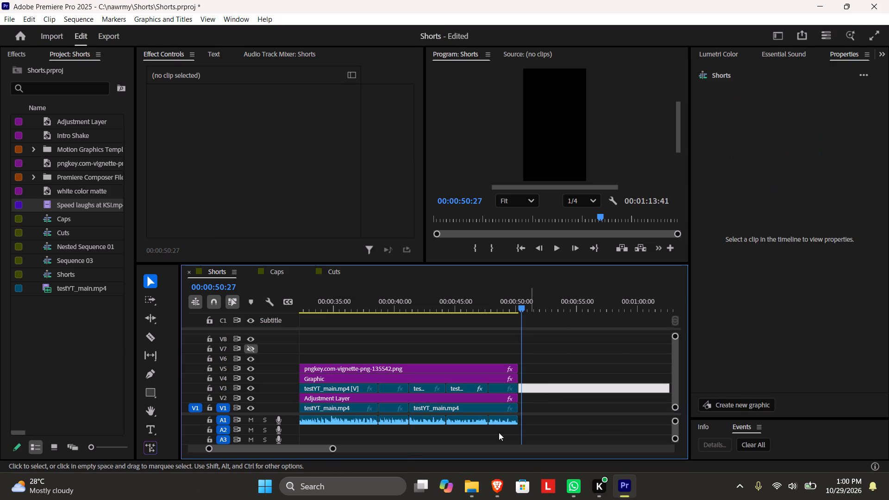
Move the four stacked closing clips on V1 to V4 earlier so they start directly at the end of the footage.
drag(333, 448, 401, 444)
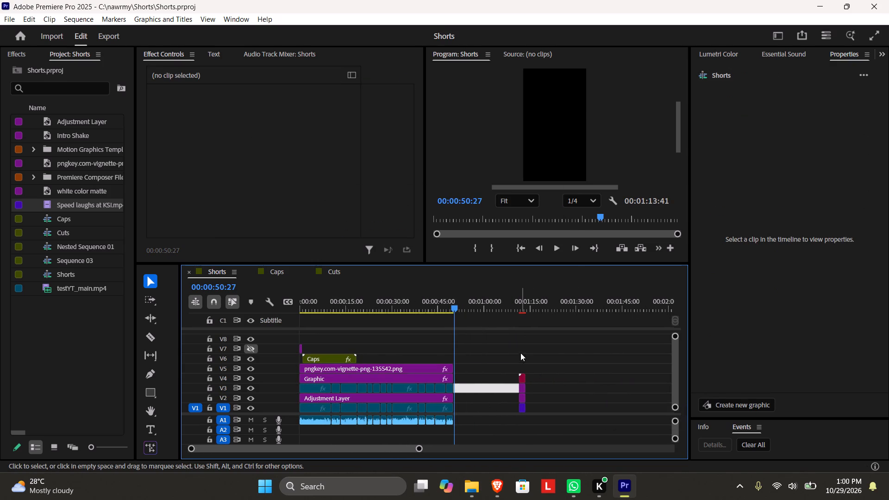
drag(520, 353, 523, 412)
drag(523, 407, 462, 412)
click(510, 400)
drag(421, 450, 347, 450)
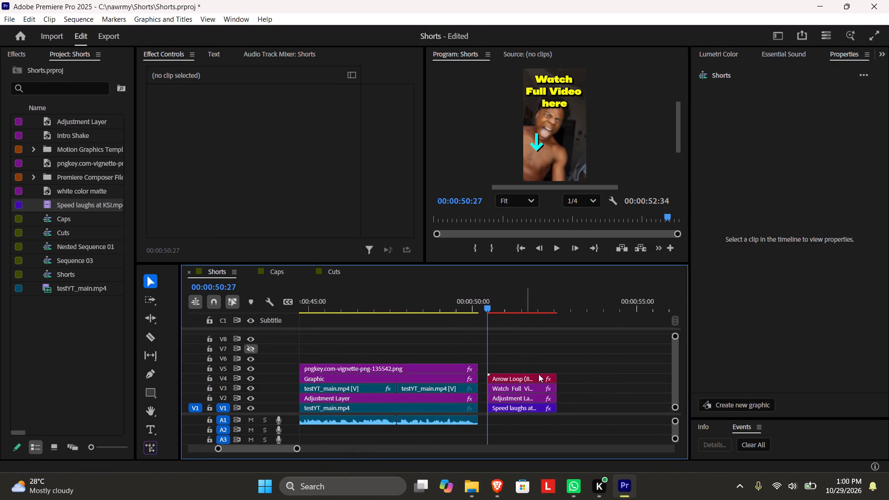
drag(518, 347, 515, 406)
drag(514, 409, 508, 411)
click(591, 381)
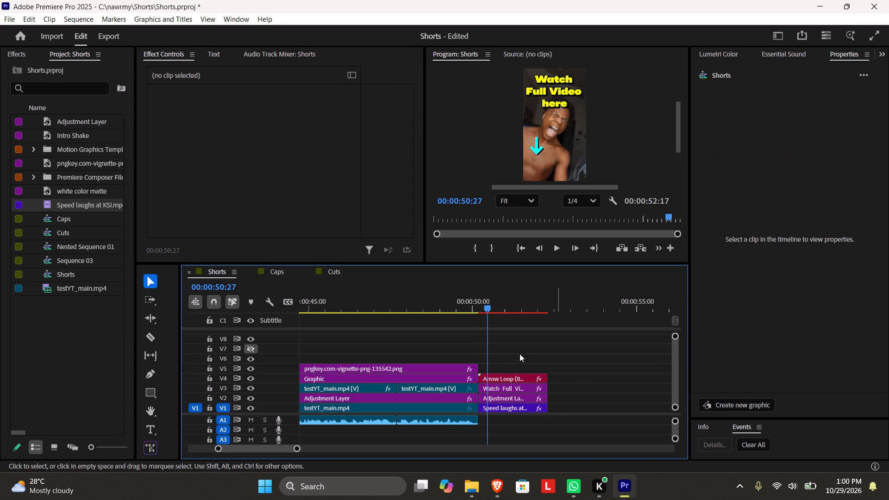
Play back the transition into the closing clips to about 00:00:50:59 and save the project.
click(471, 300)
key(space)
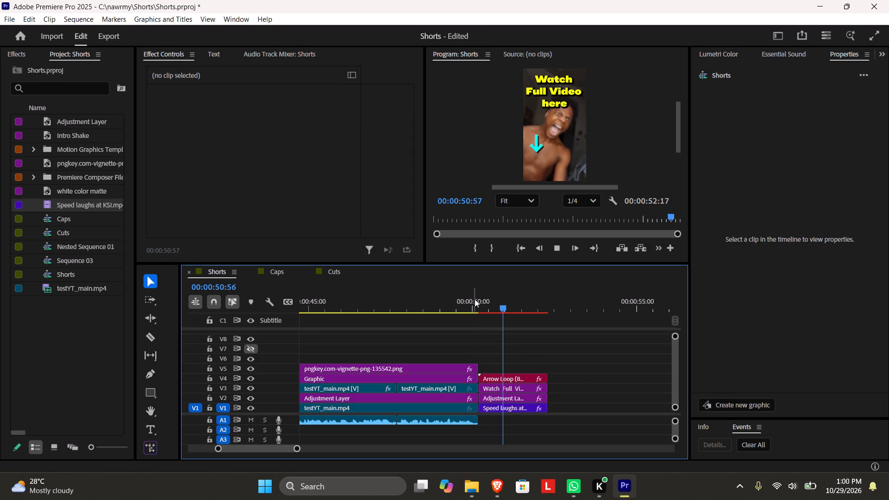
key(space)
key(ctrl+s)
drag(295, 449, 354, 435)
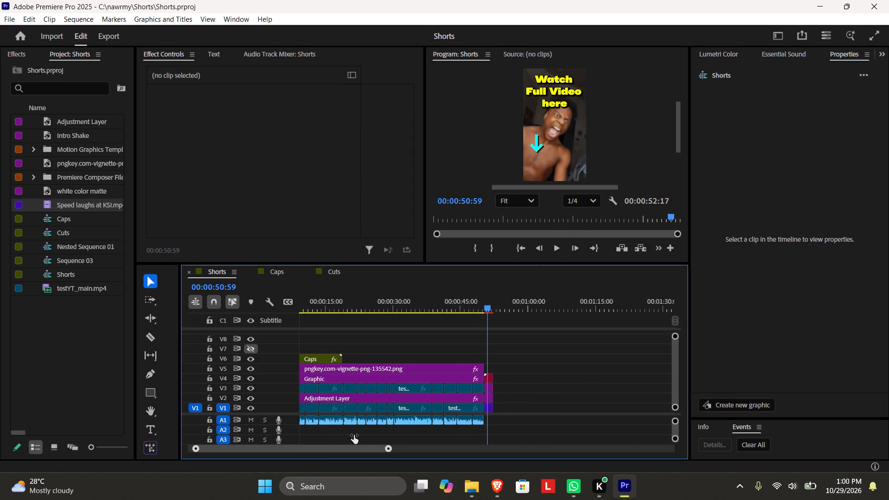
Find the reaction shot near 00:00:24:52 and duplicate its testYT_main.mp4 clip from V3 onto V1, after the closing clips.
drag(354, 435, 356, 436)
drag(488, 308, 481, 312)
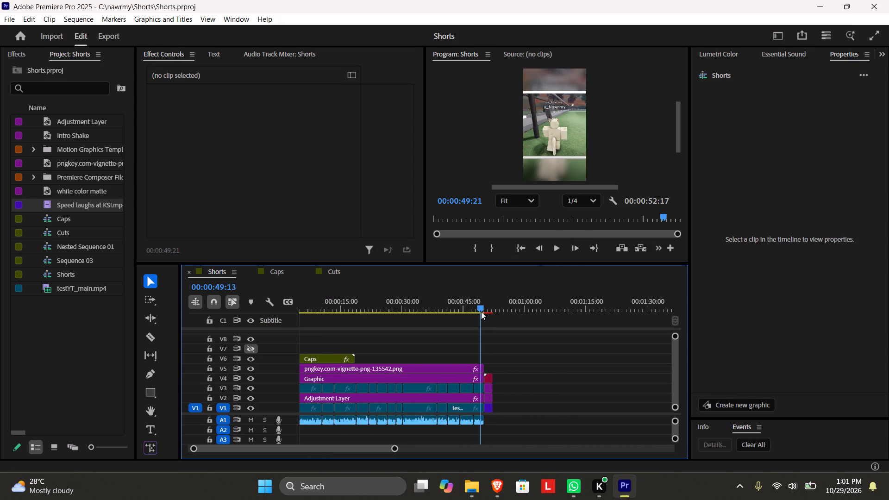
drag(481, 312, 411, 339)
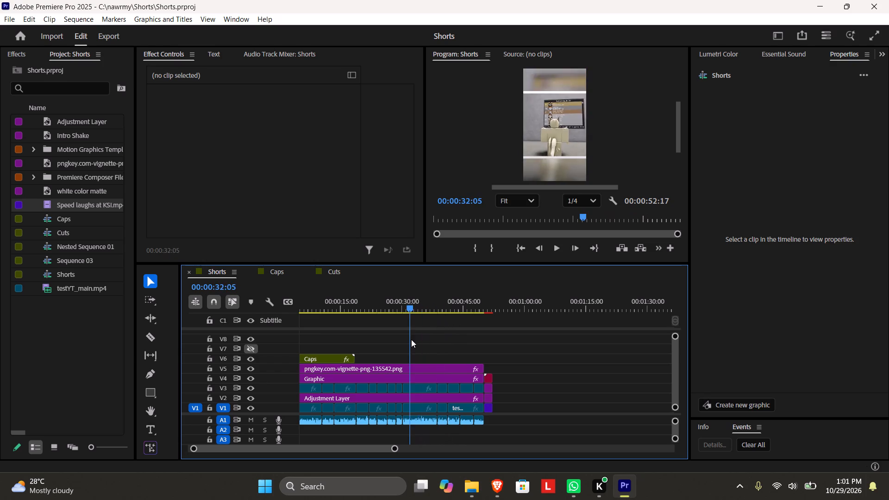
drag(411, 339, 398, 350)
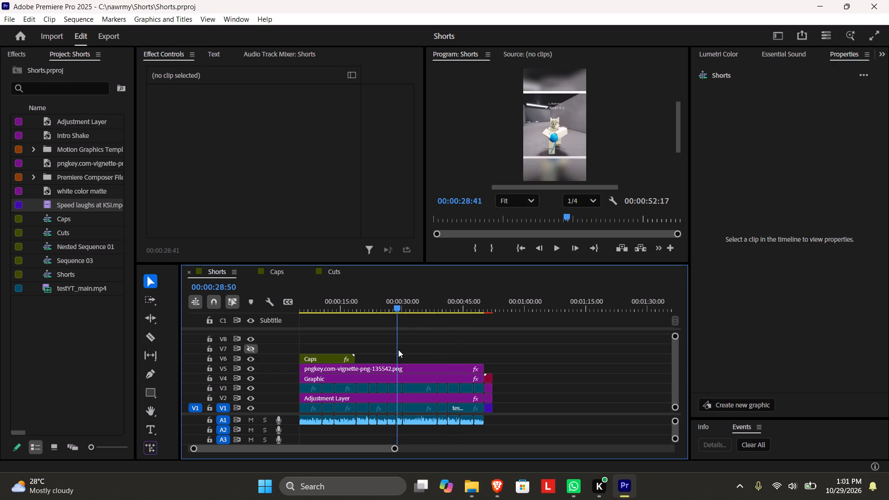
drag(398, 350, 382, 355)
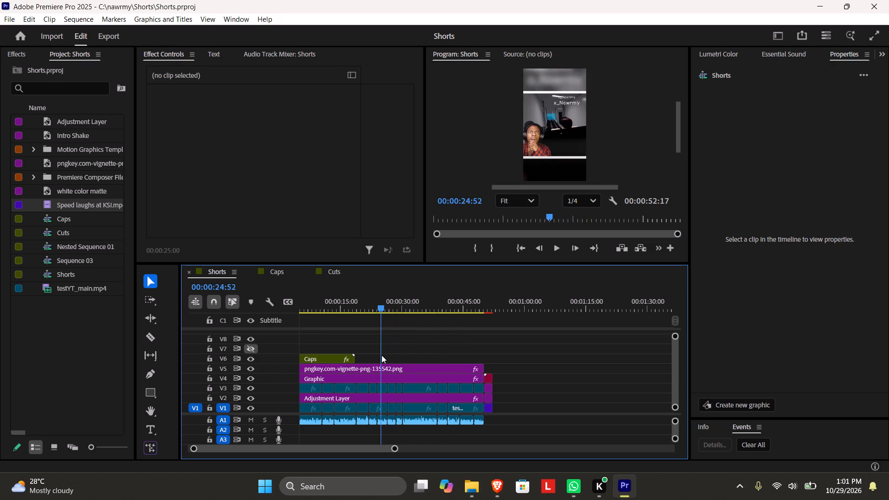
drag(382, 355, 382, 356)
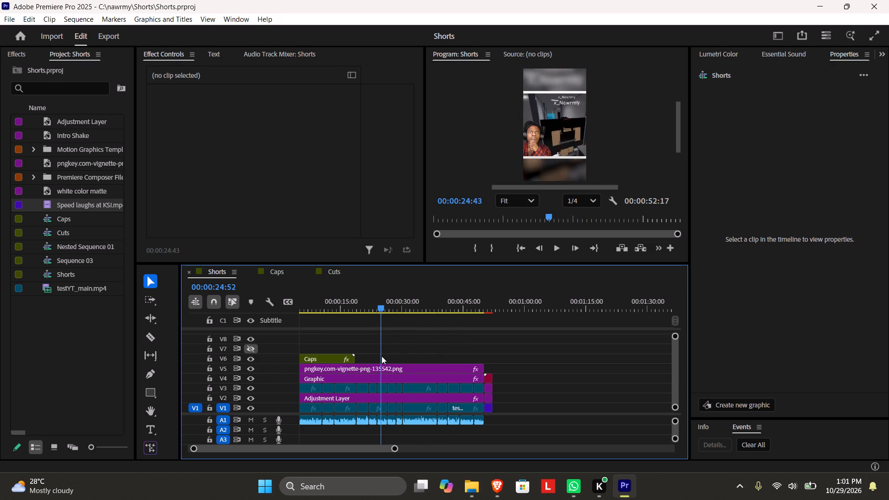
drag(382, 356, 377, 357)
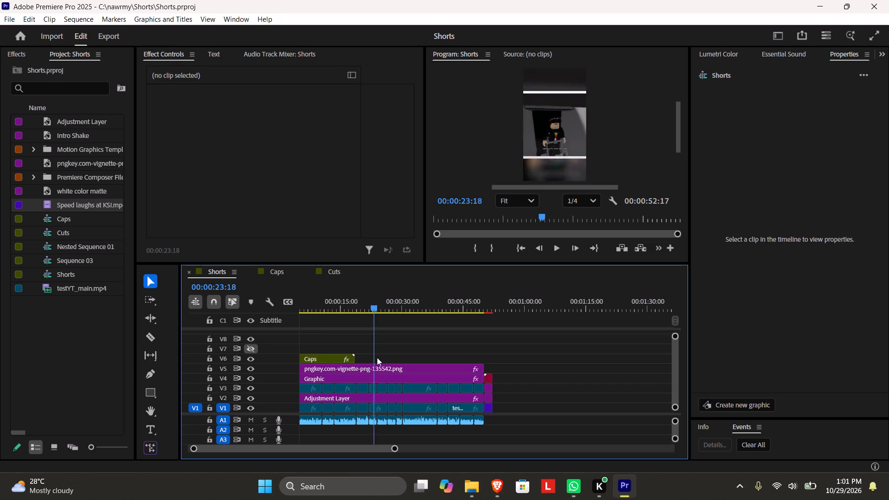
drag(377, 357, 382, 357)
click(381, 390)
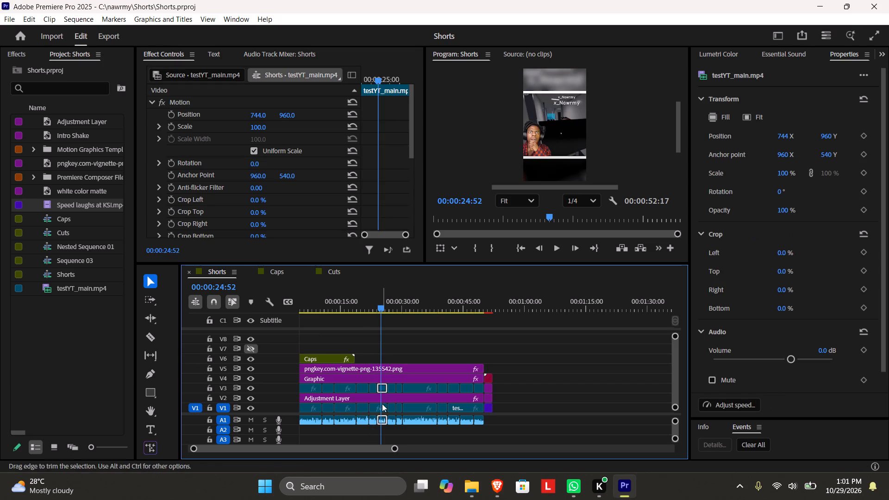
alt+drag(382, 388, 520, 412)
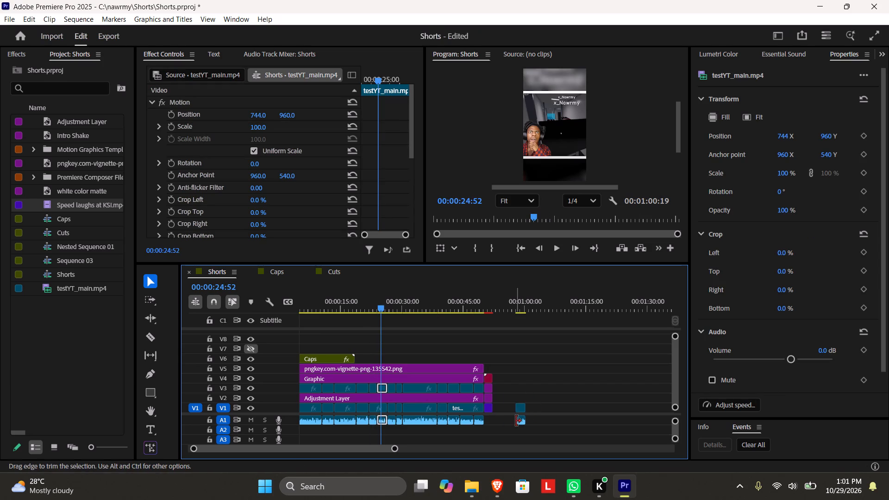
Unlink the duplicated testYT_main.mp4 clip from its audio and delete the audio part on A1.
click(520, 419)
right_click(522, 422)
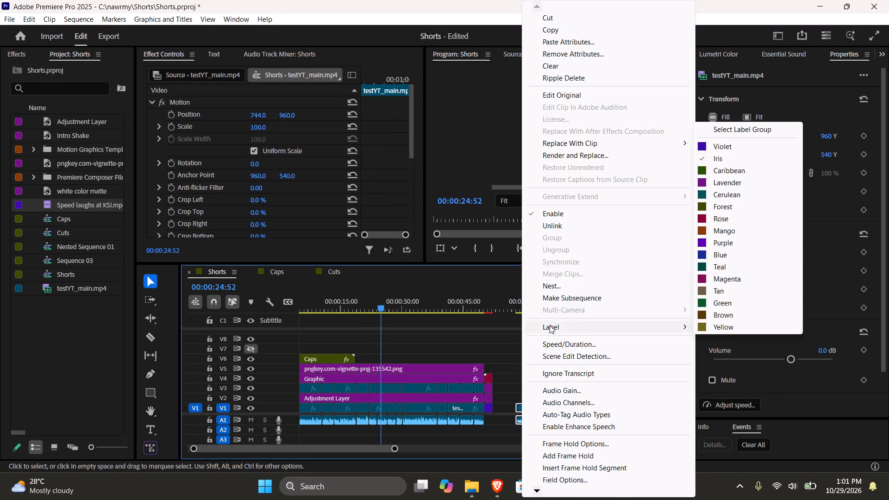
click(555, 218)
right_click(520, 403)
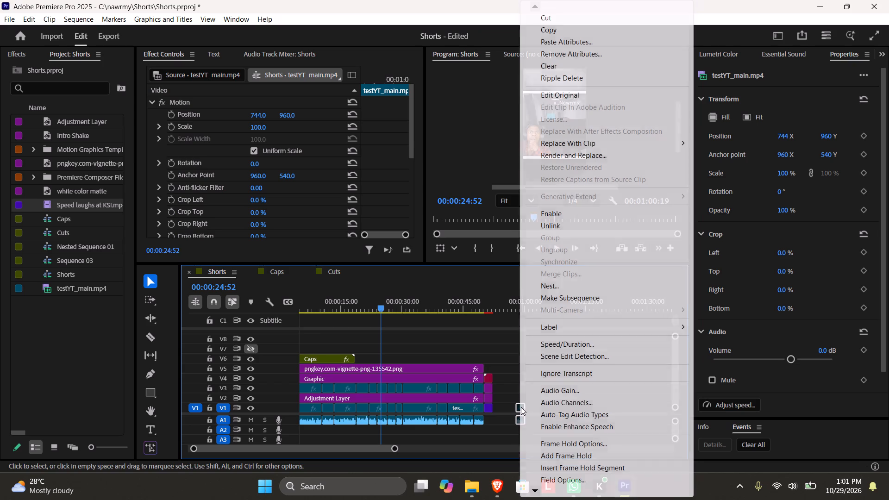
click(553, 216)
right_click(520, 419)
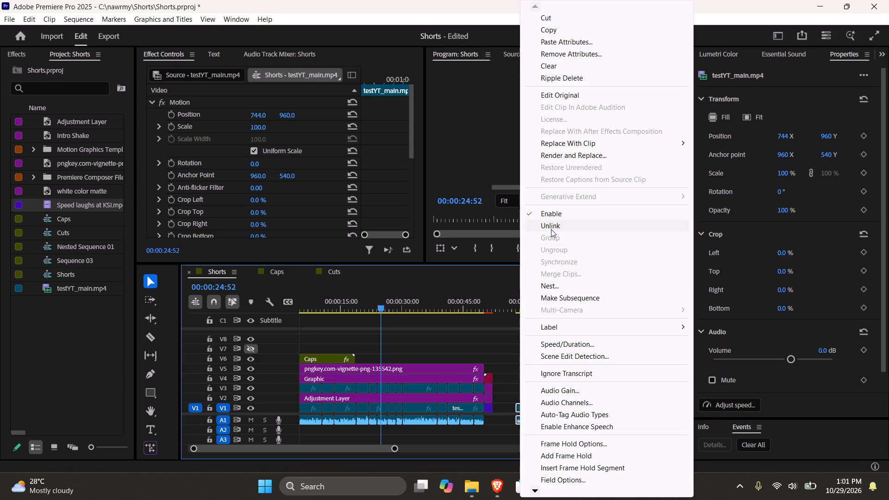
click(551, 229)
drag(546, 420, 515, 421)
key(Delete)
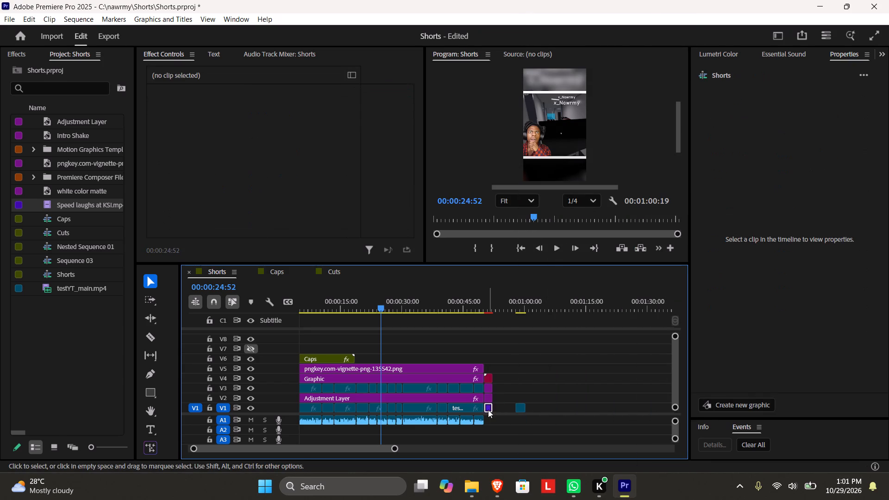
Replace the violet closing clip on V1 with the duplicated testYT_main.mp4 clip, starting directly at the end of the footage.
click(488, 410)
key(Delete)
drag(519, 408, 498, 411)
click(495, 301)
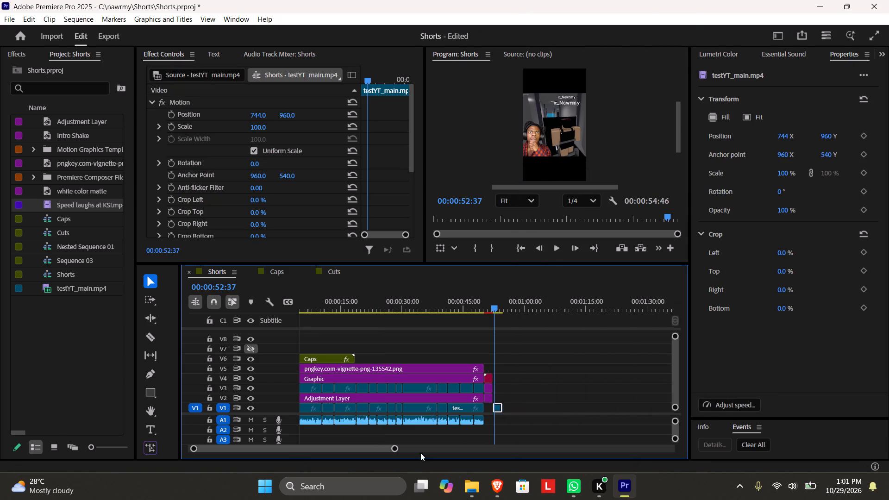
drag(395, 449, 339, 448)
drag(502, 406, 454, 409)
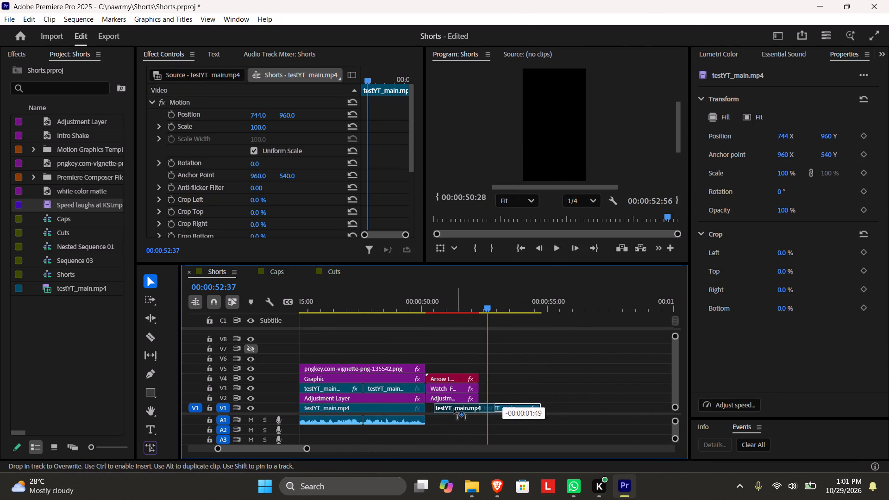
drag(454, 409, 451, 410)
Reframe the closing reaction clip on V1 to horizontal position 1090 and play back the closing section.
drag(439, 304, 430, 296)
key(space)
key(space)
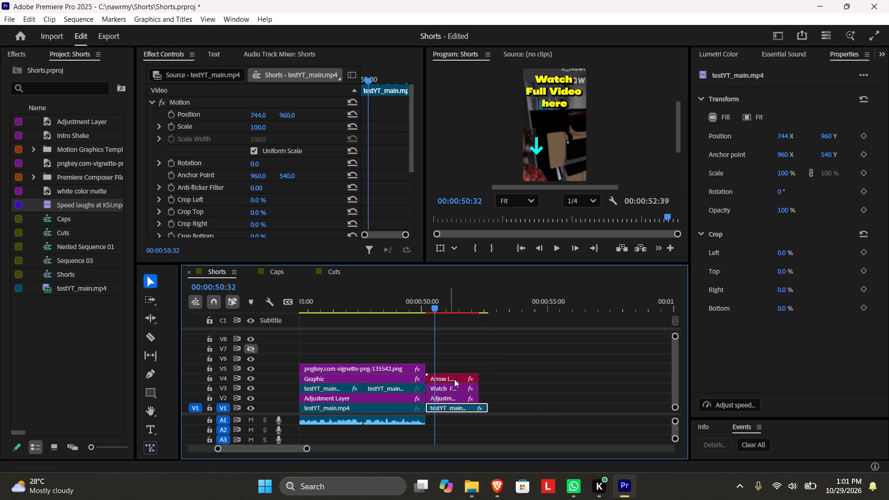
drag(256, 114, 455, 120)
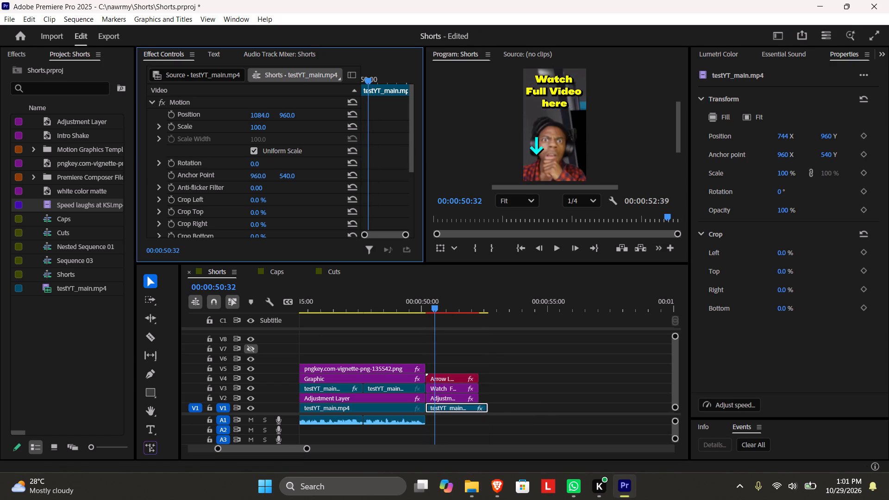
drag(455, 120, 460, 122)
click(419, 298)
key(space)
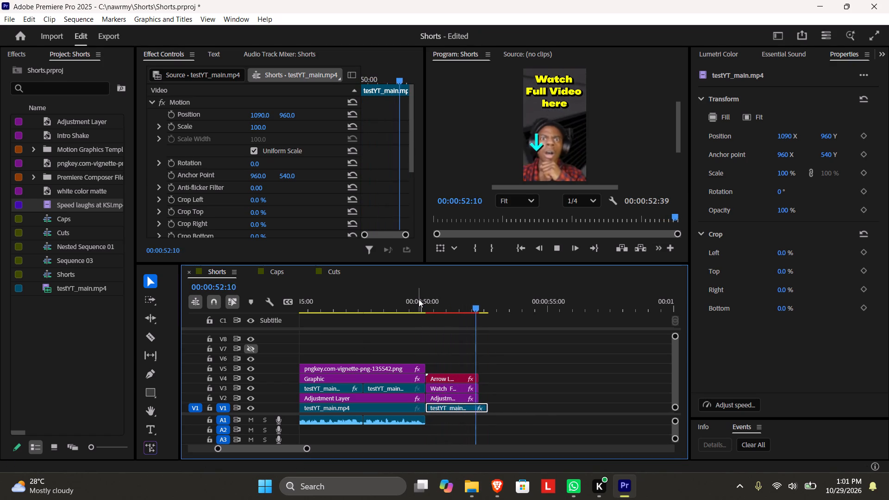
key(space)
Trim the closing clip on V1 to end with the clips above it at 00:00:52:17, and save the project.
drag(490, 411, 481, 412)
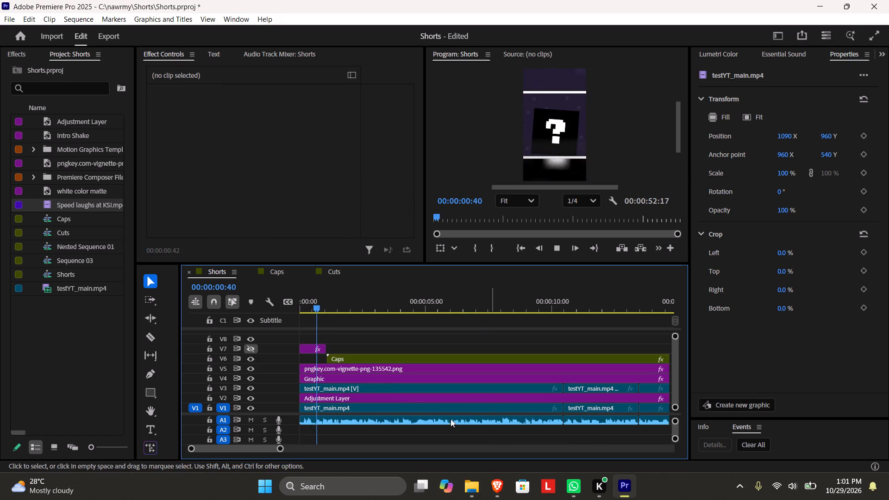
key(space)
drag(282, 448, 400, 437)
key(ctrl+s)
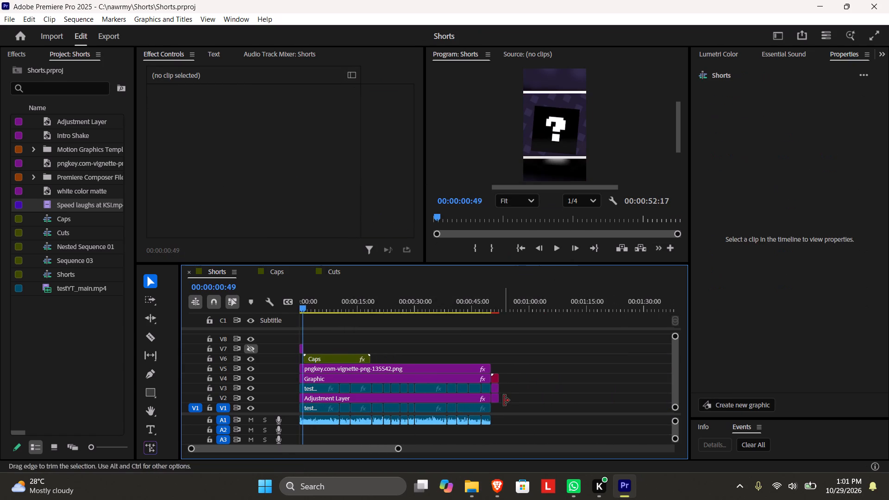
Move the Caps clip on V6 to the start of the sequence and try to extend its end towards the end of the footage.
drag(317, 359, 311, 361)
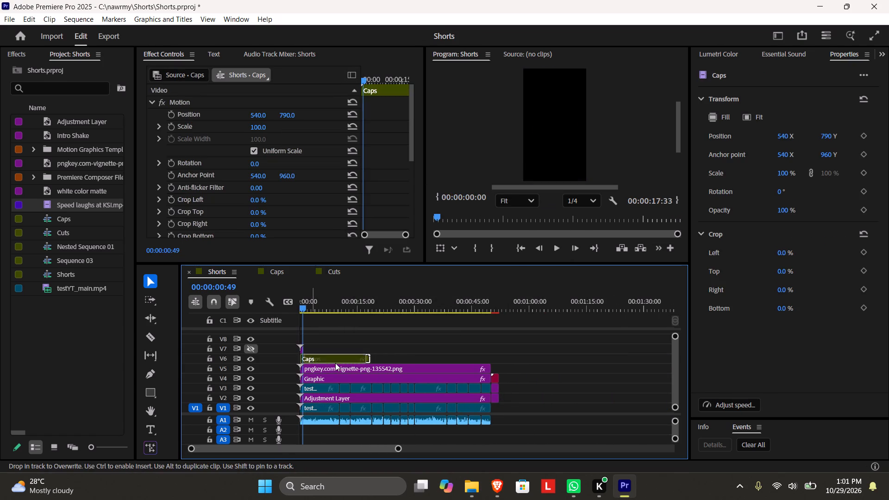
drag(367, 357, 472, 356)
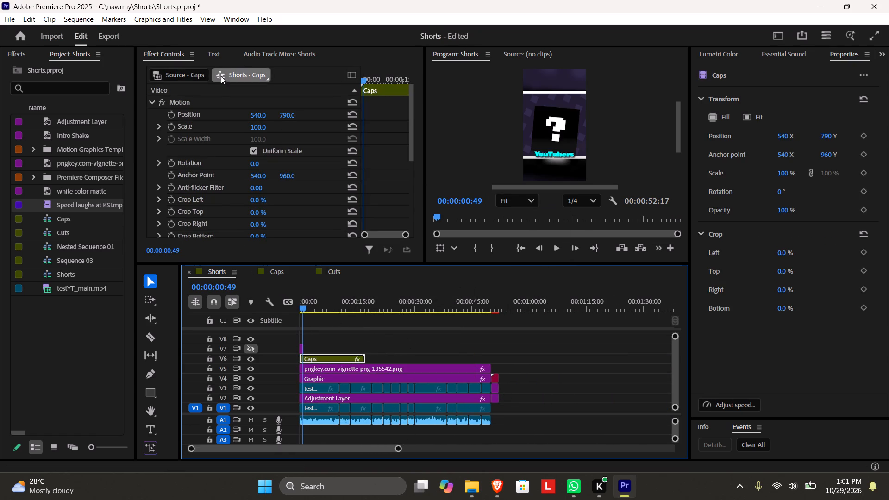
Create subtitle captions from the transcript with a maximum length of 7 characters and single lines.
click(206, 50)
click(159, 62)
click(347, 91)
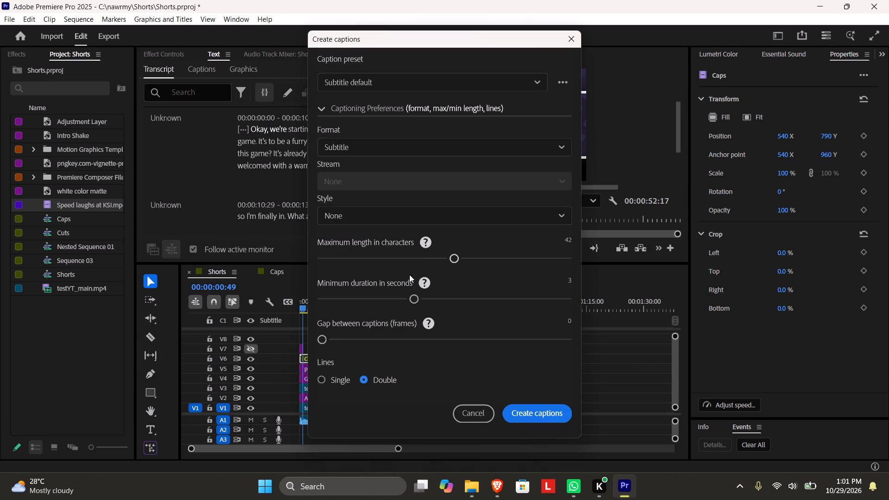
drag(451, 260, 266, 263)
click(336, 378)
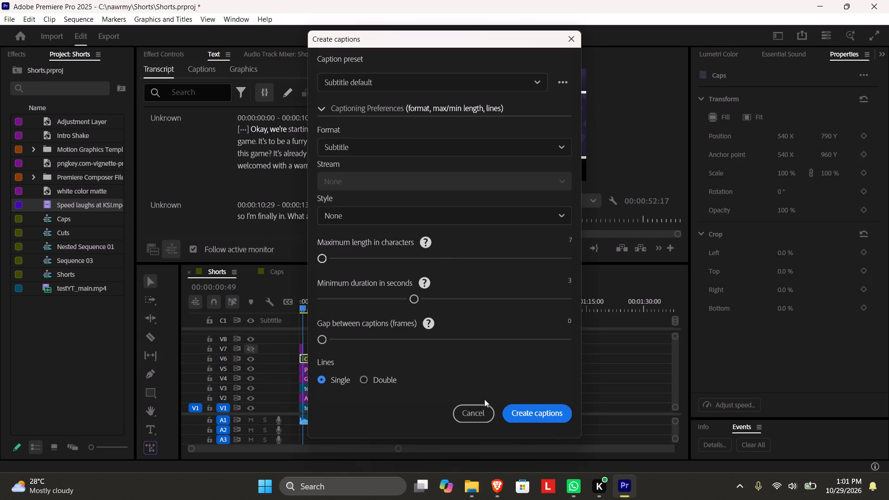
click(530, 417)
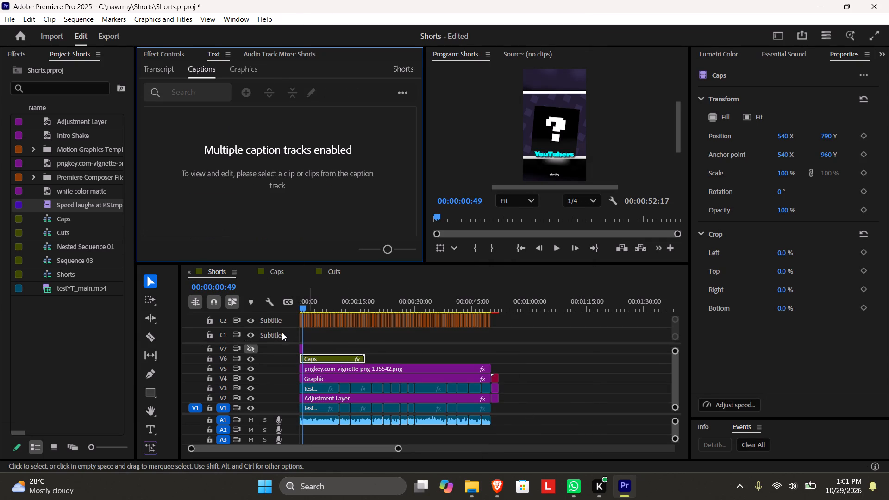
Delete the old empty Subtitle caption track C1.
click(280, 333)
right_click(280, 333)
click(333, 369)
Apply the saved BBH Hegarty "Ag" style to all captions and set their font size to 110.
drag(569, 315, 154, 299)
click(873, 148)
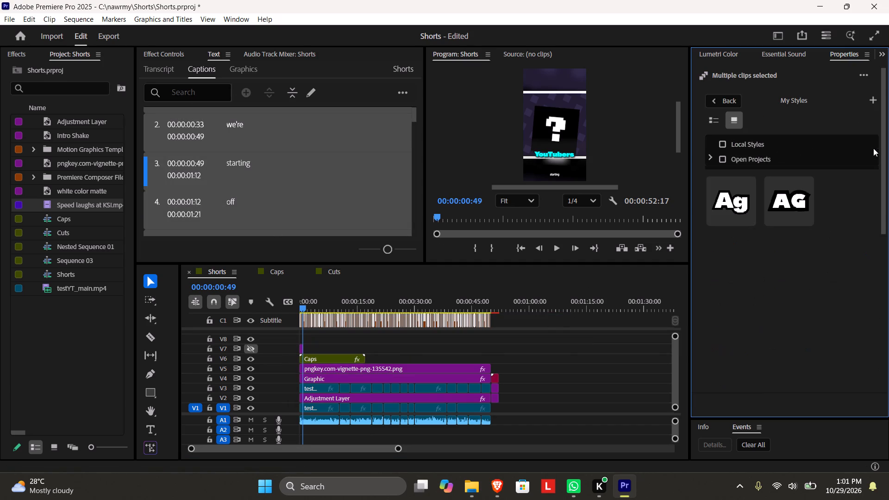
click(739, 197)
click(724, 99)
click(866, 257)
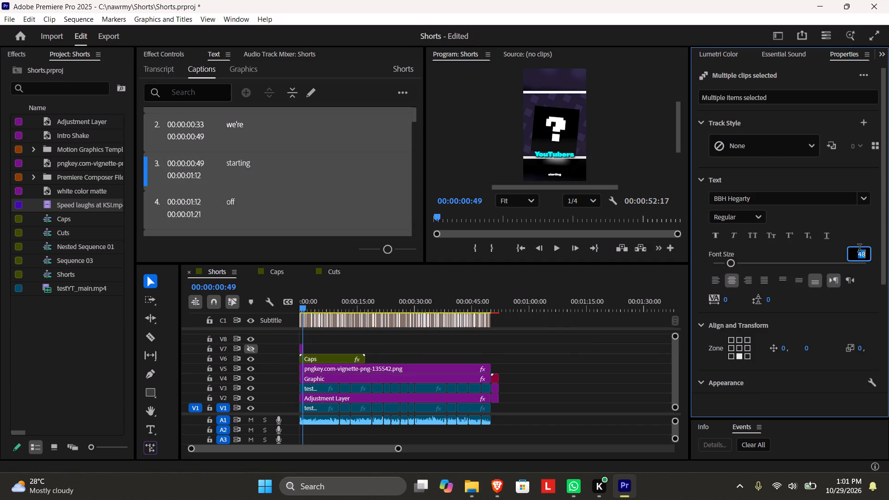
key(1)
key(1)
key(0)
key(Return)
click(587, 370)
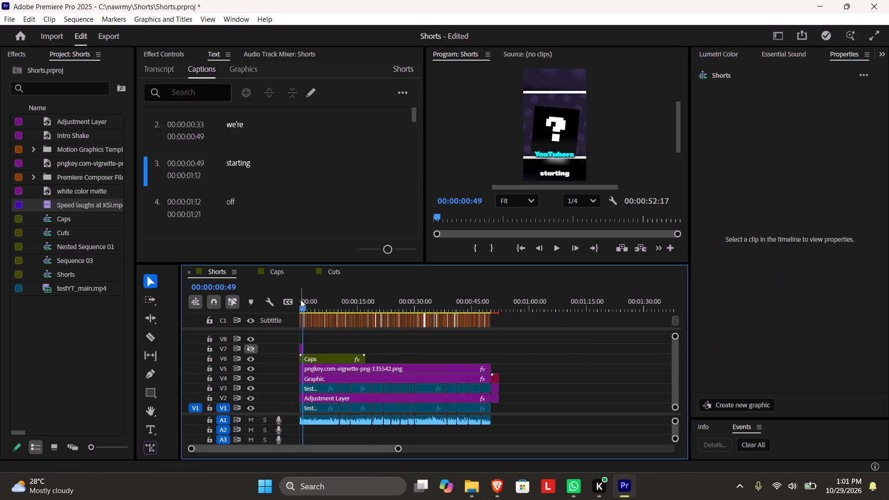
Return to the start of the sequence and hide the V6 track holding the Caps clip.
drag(308, 302, 276, 309)
click(250, 362)
Play the captions from the start and correct caption 6 at 00:00:01:32 to "enyu's".
key(space)
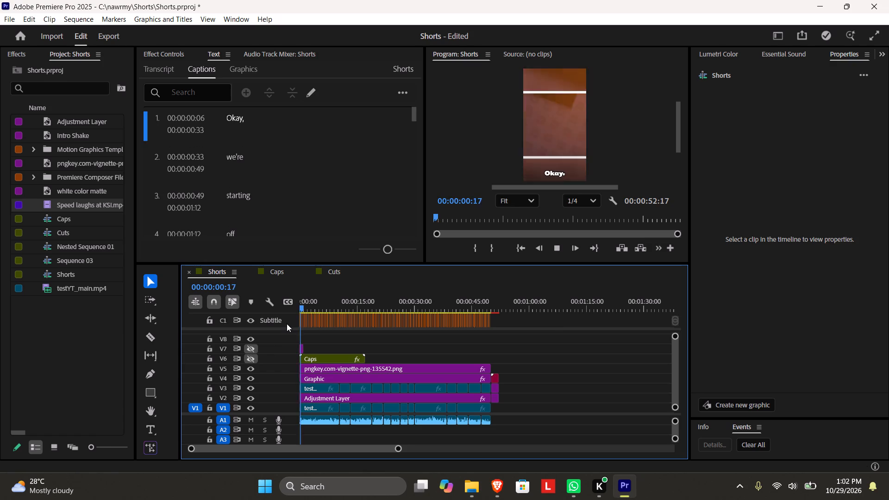
key(space)
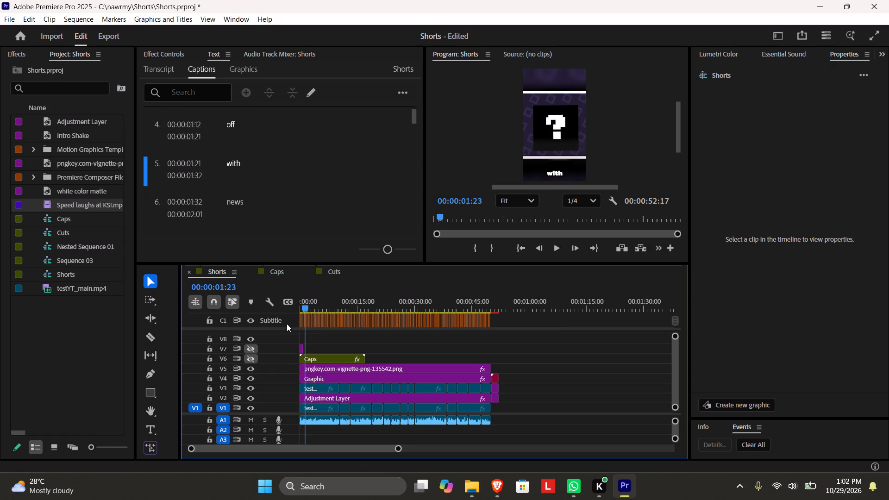
key(space)
key(space)
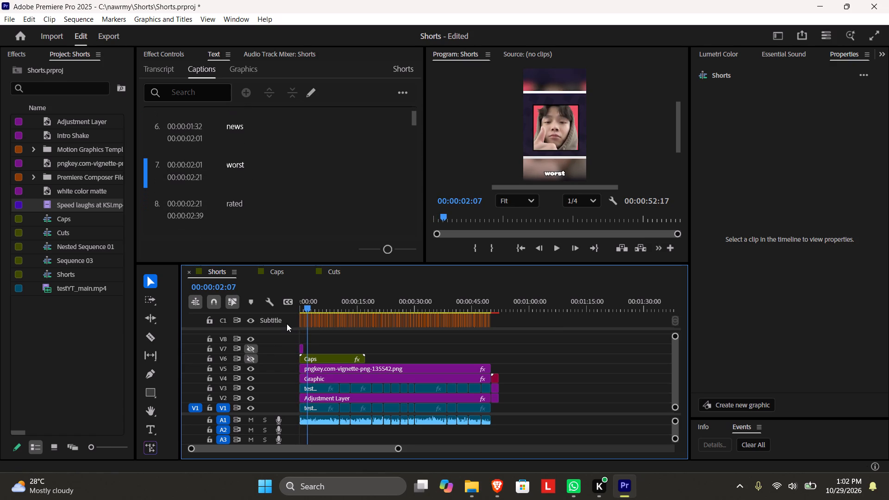
double_click(237, 124)
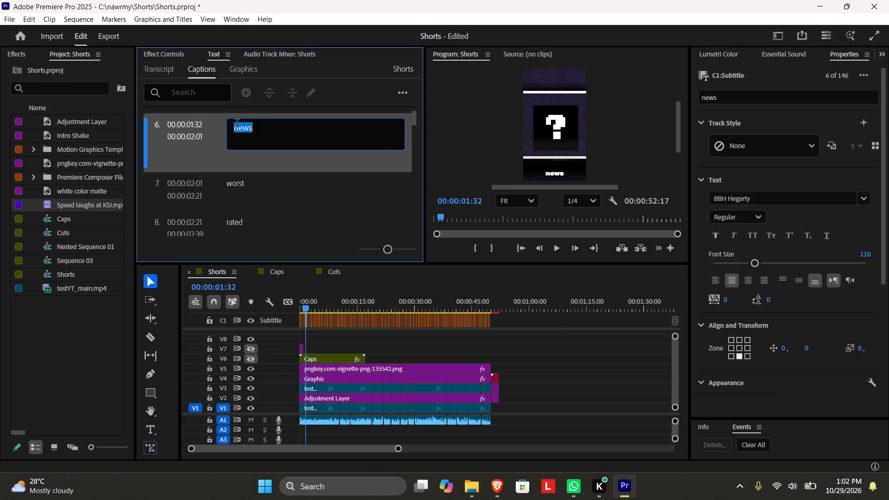
text(enyu's)
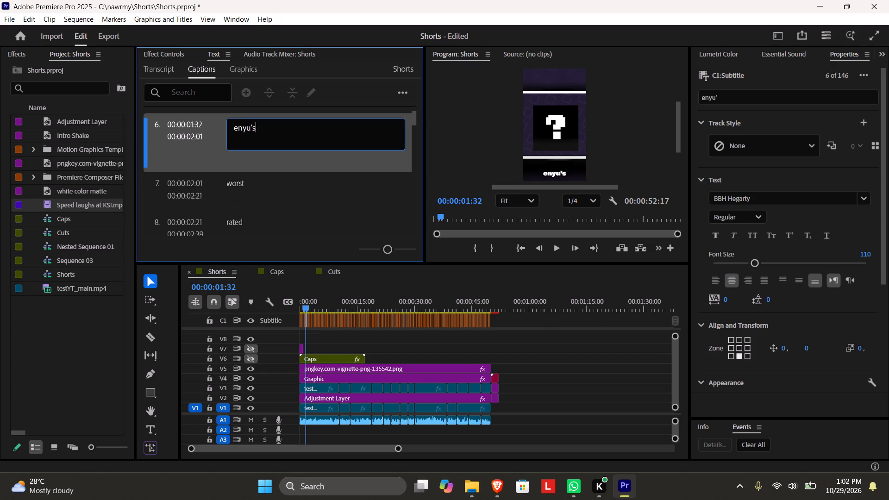
click(247, 189)
click(275, 122)
Continue checking the captions against playback and correct caption 11 at 00:00:03:31 to "called".
key(space)
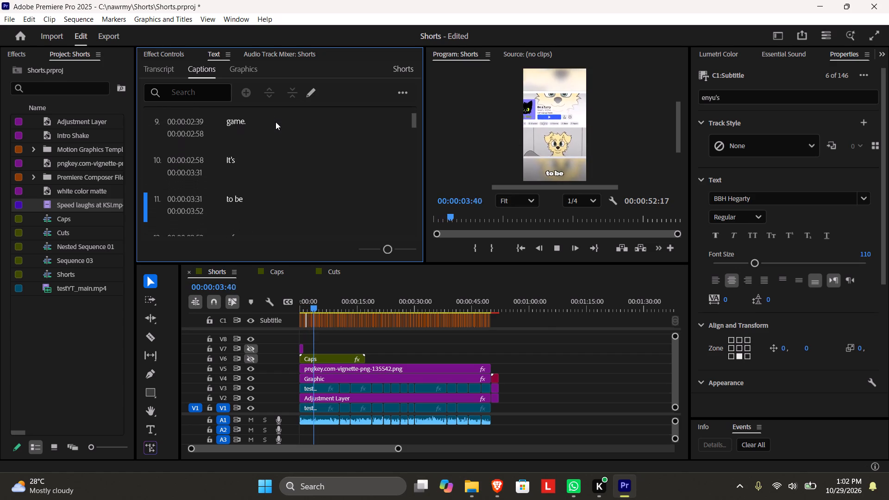
key(space)
double_click(239, 125)
text(ca)
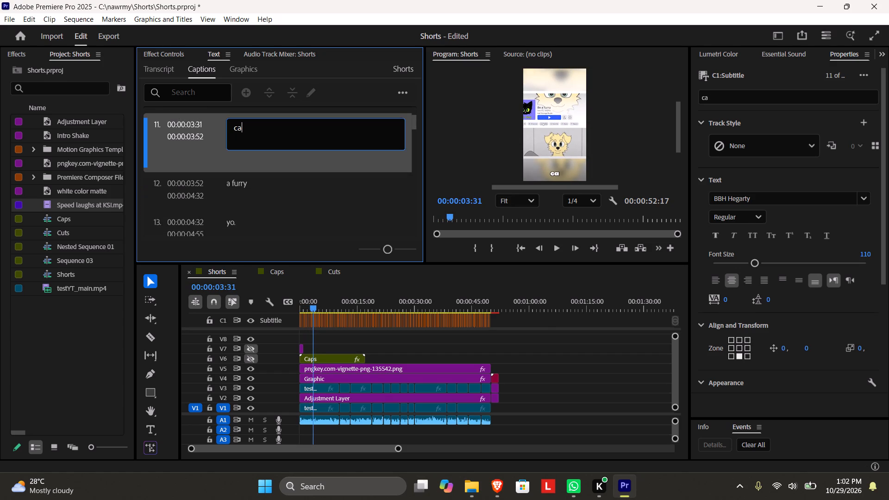
text(lled)
click(244, 189)
scroll(244, 189, up, 5)
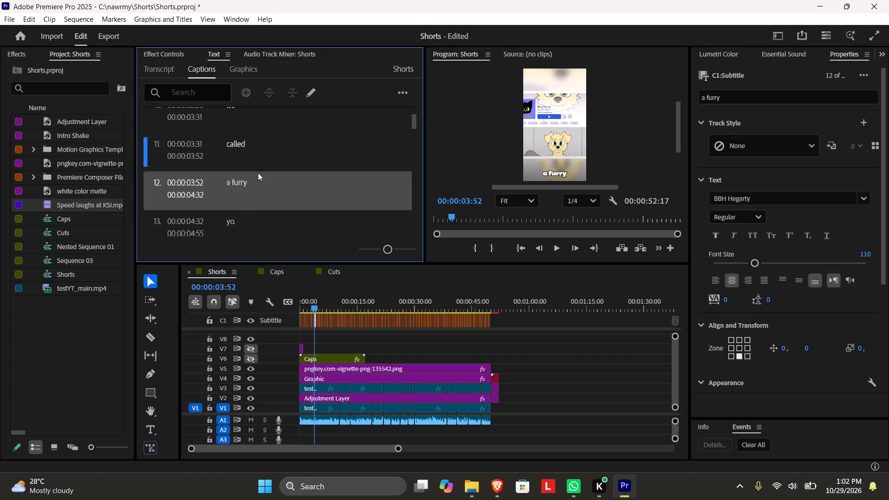
Correct caption 12 at 00:00:03:52 to "be a furry" and check it against playback.
click(258, 156)
double_click(229, 188)
click(237, 191)
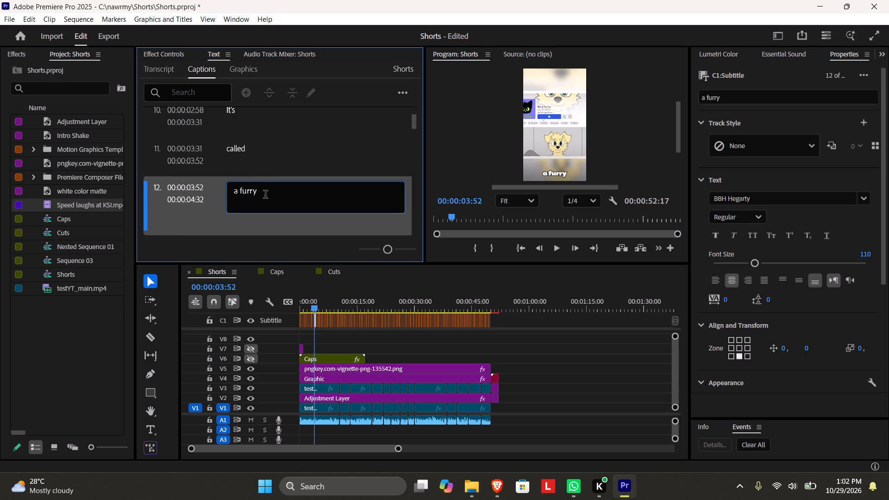
key(Left)
text(be)
key(space)
click(292, 150)
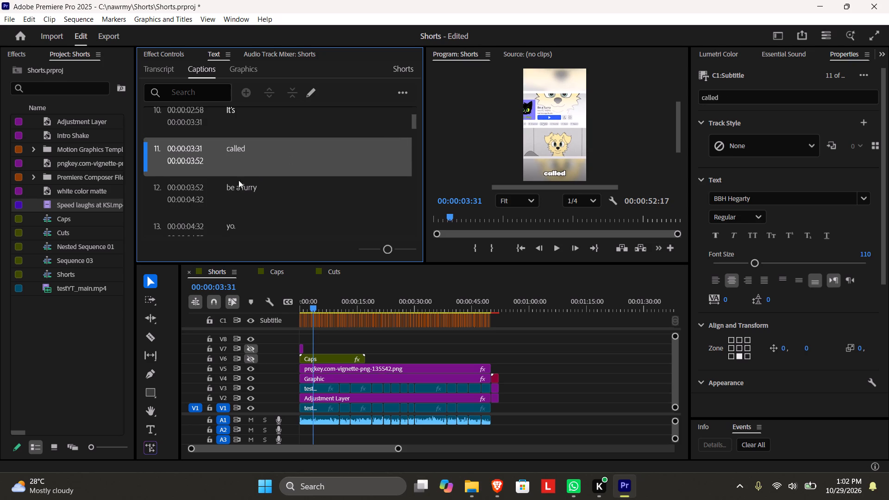
click(243, 191)
key(space)
key(space)
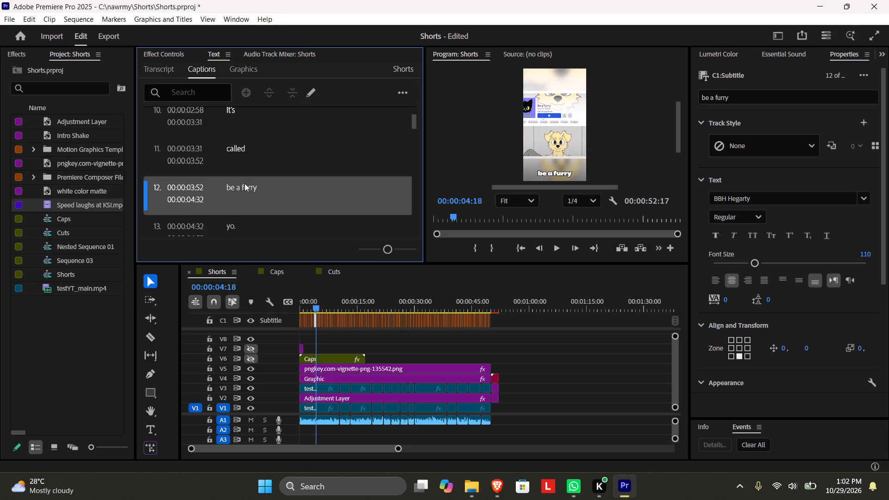
Retime the boundary between the "called" and "be a furry" captions to 00:00:03:44.
click(246, 155)
key(space)
key(space)
drag(398, 448, 397, 448)
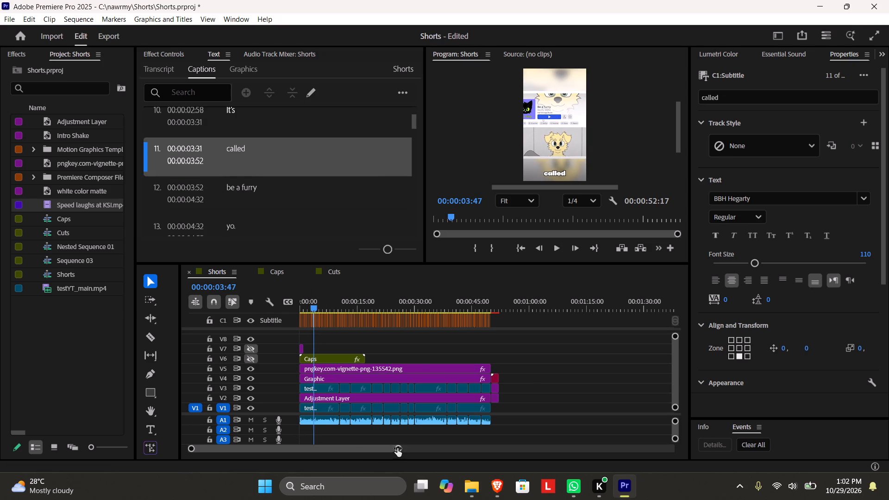
drag(397, 448, 306, 450)
drag(469, 299, 466, 306)
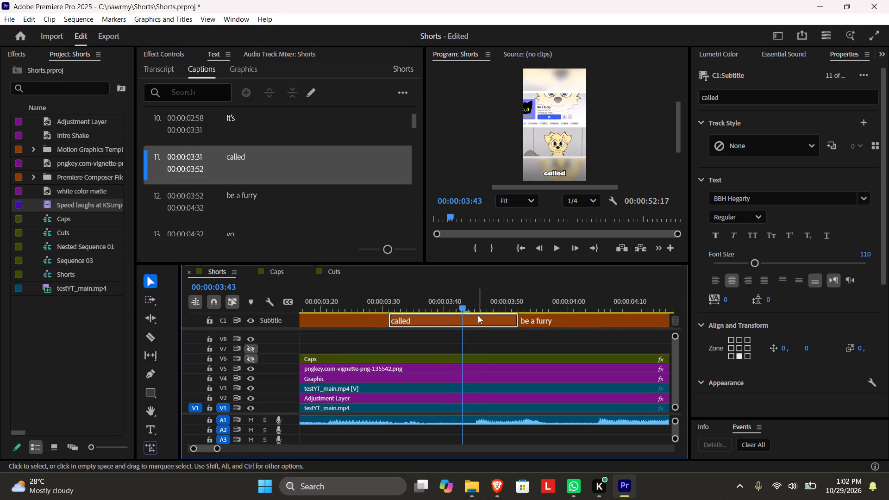
drag(468, 302, 470, 306)
drag(517, 322, 468, 325)
drag(521, 325, 473, 328)
Play on from 00:00:03:44 through the "did you" and "this" captions, checking text and timing against the audio.
key(space)
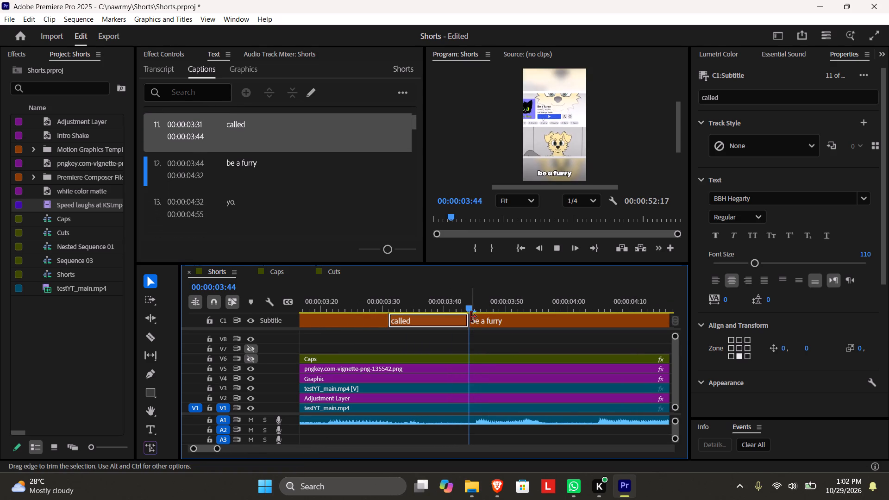
key(space)
key(space)
key(space)
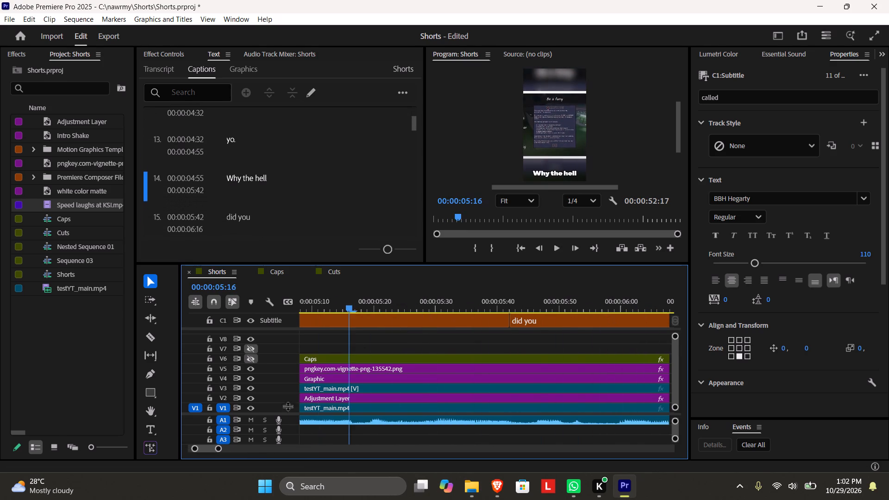
key(space)
key(space)
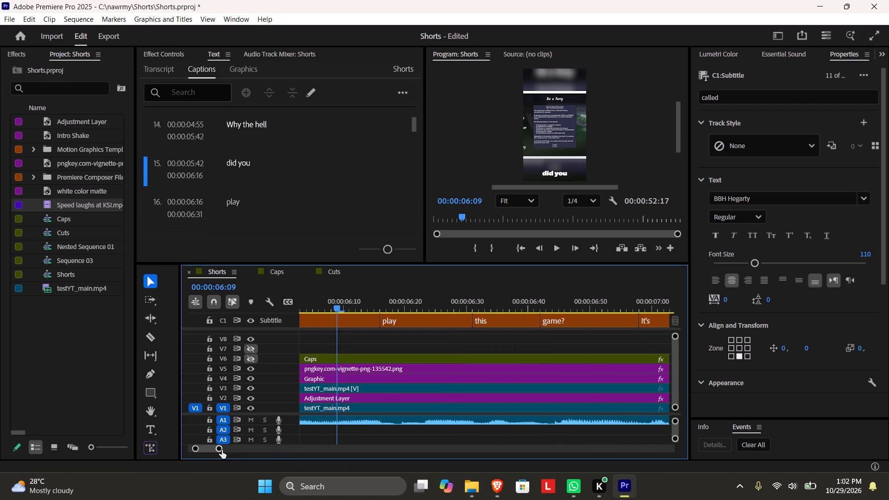
drag(222, 450, 252, 445)
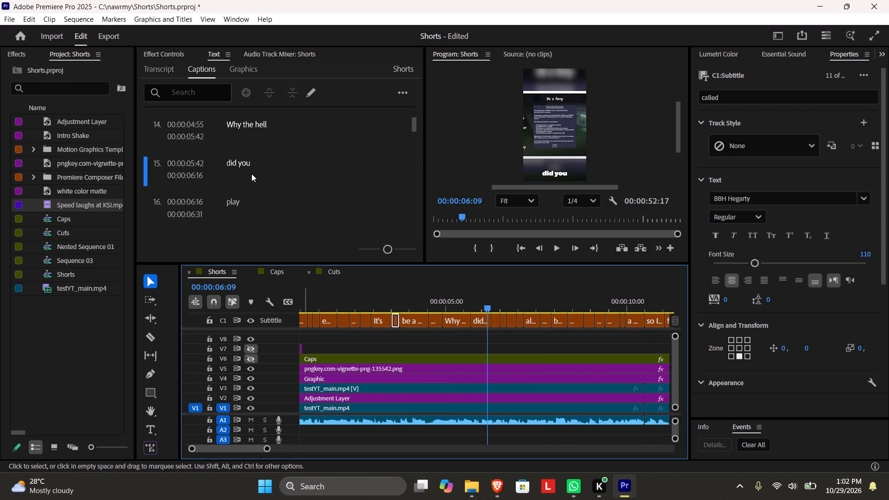
key(space)
key(space)
Split the "did you" caption on the subtitle track at 00:00:05:59.
scroll(266, 172, up, 8)
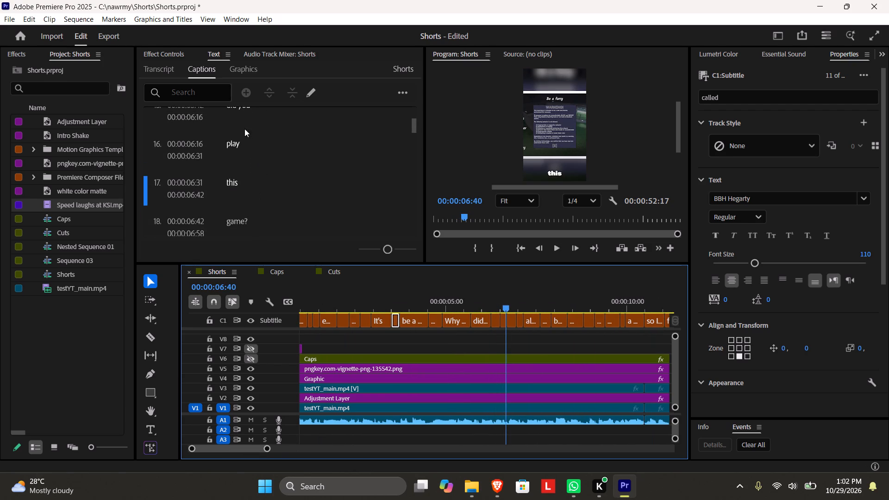
scroll(245, 135, up, 6)
double_click(249, 136)
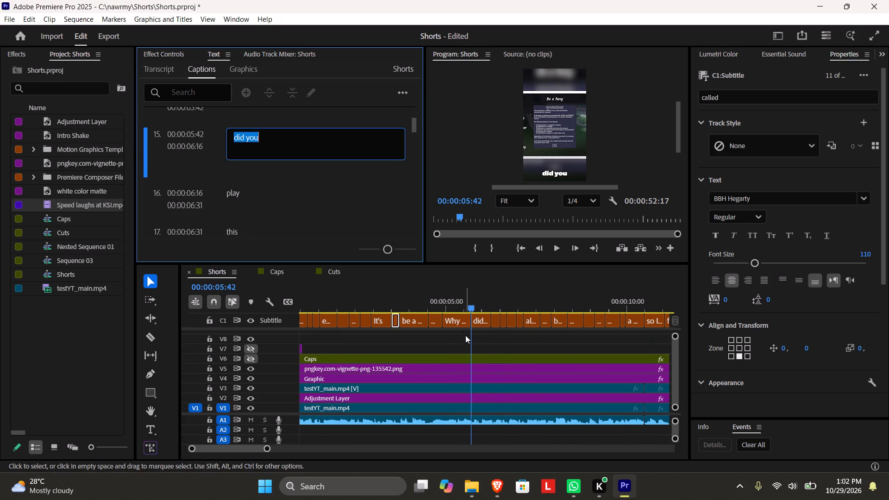
click(446, 341)
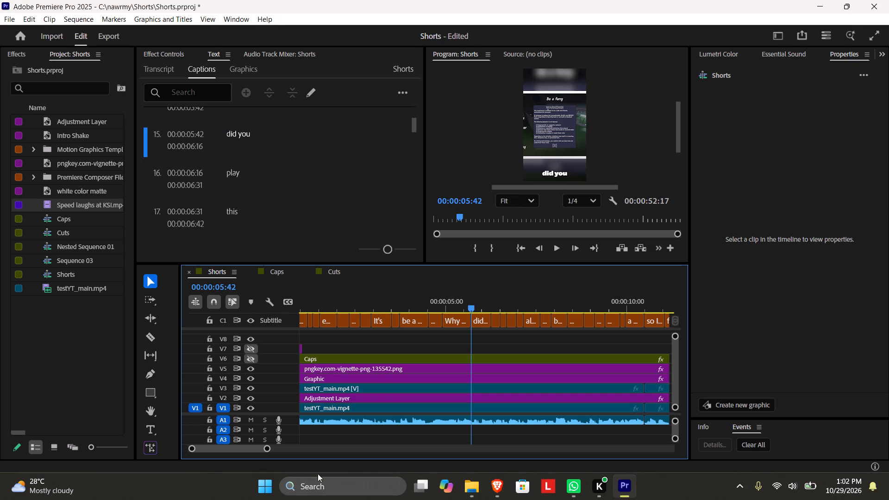
drag(269, 451, 251, 452)
scroll(472, 367, down, 3)
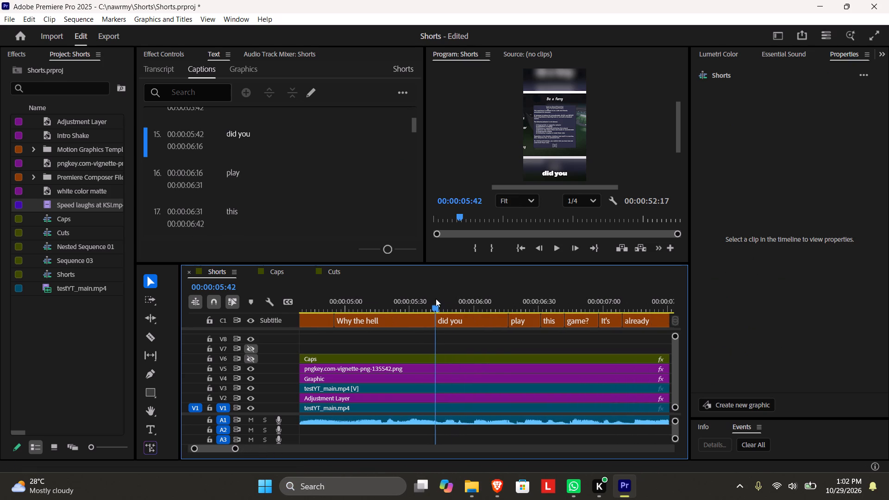
drag(438, 301, 452, 305)
key(space)
key(space)
drag(464, 309, 473, 315)
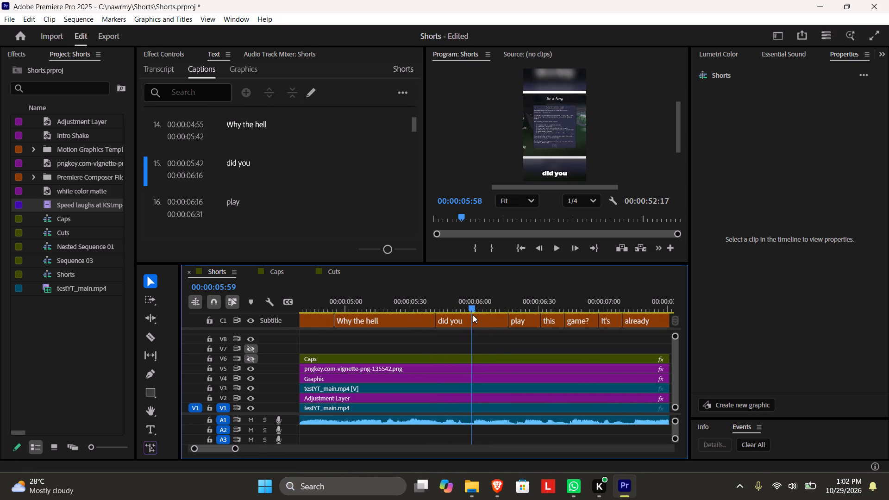
drag(473, 315, 473, 315)
key(c)
click(474, 320)
key(v)
click(485, 319)
Change the split captions' text to "enyu" for the second part and "did" for the first.
double_click(241, 160)
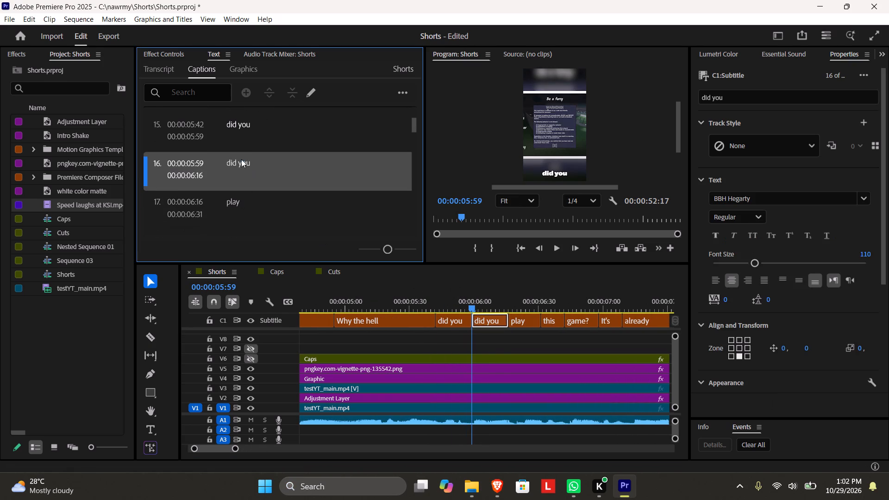
text(enyu)
double_click(255, 131)
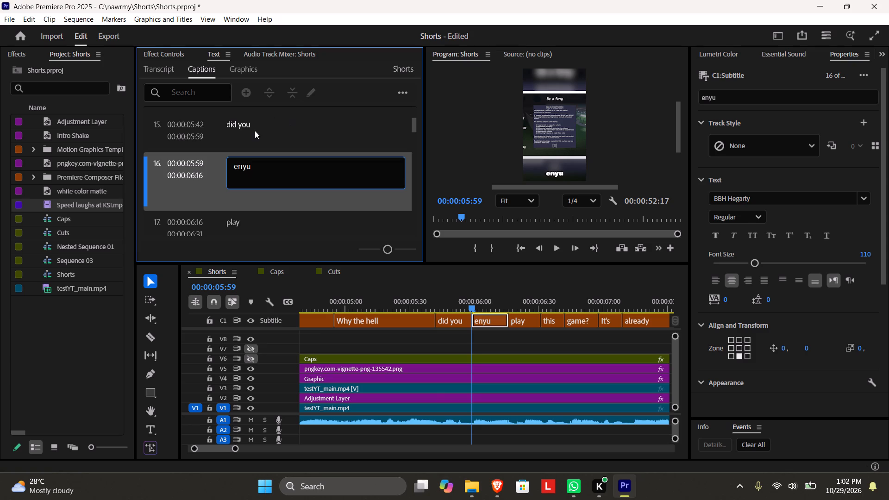
click(273, 132)
key(BackSpace)
key(BackSpace)
key(BackSpace)
key(BackSpace)
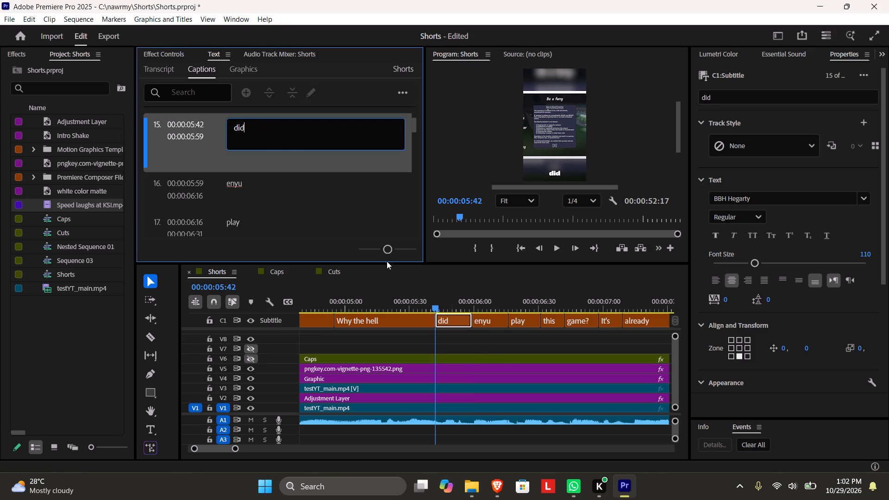
click(477, 344)
Play the sequence from the "did" caption to about 00:00:46:31, checking the remaining captions against the audio.
key(space)
key(space)
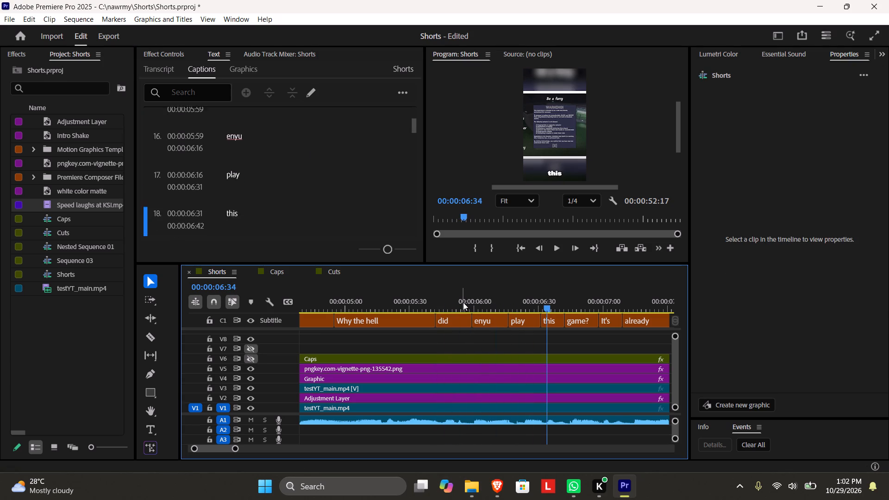
key(space)
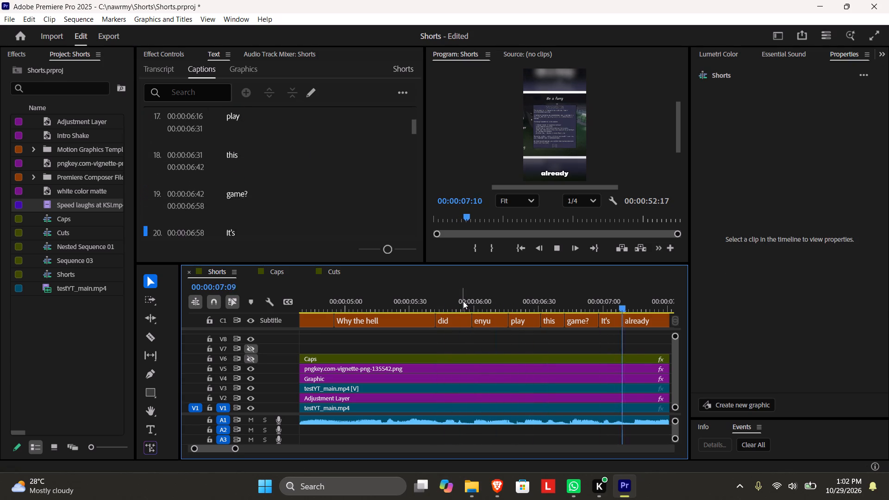
key(space)
key(space)
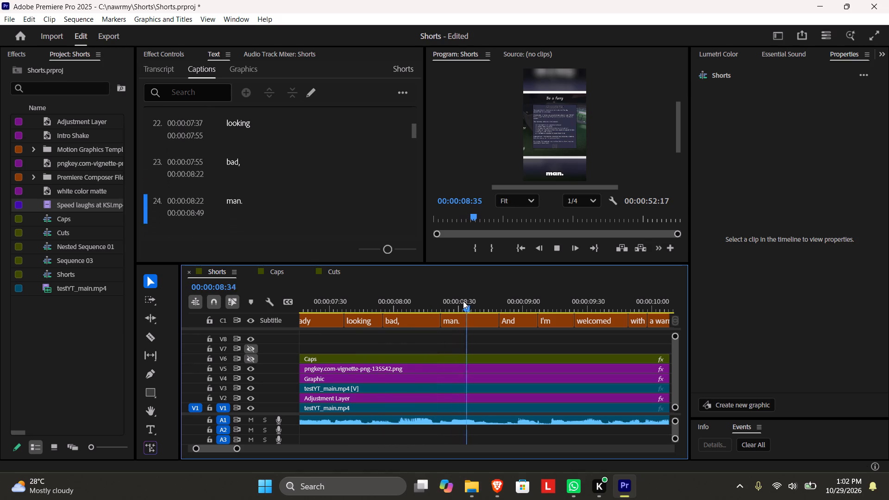
key(space)
key(space)
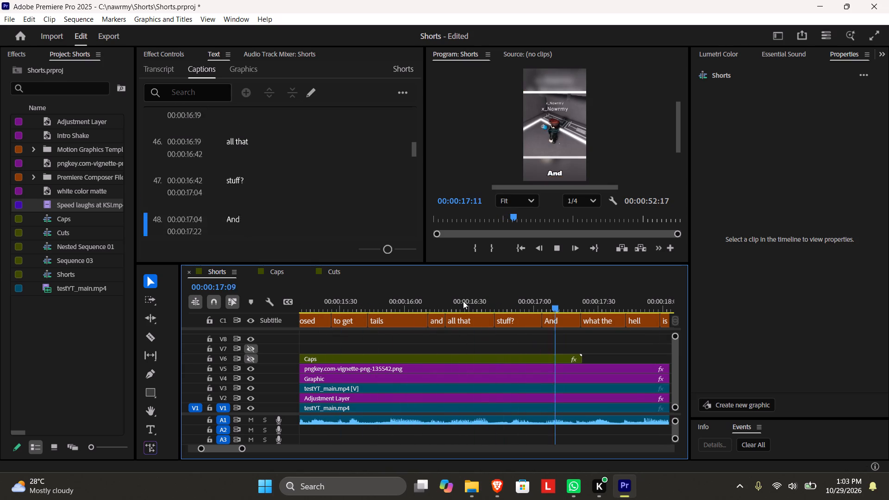
key(space)
key(space)
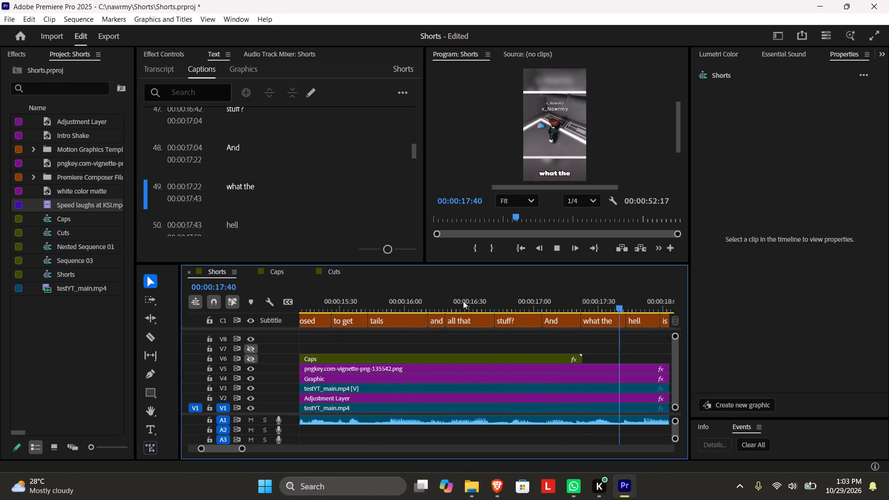
key(space)
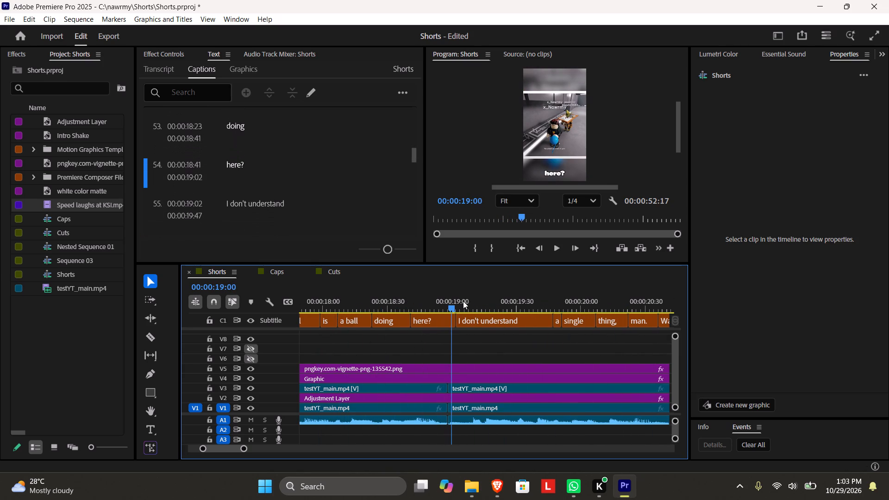
key(space)
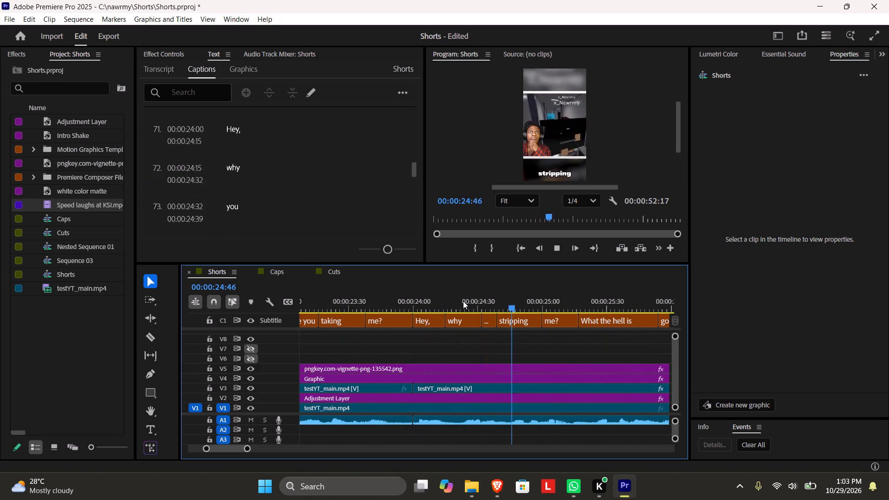
key(space)
key(space)
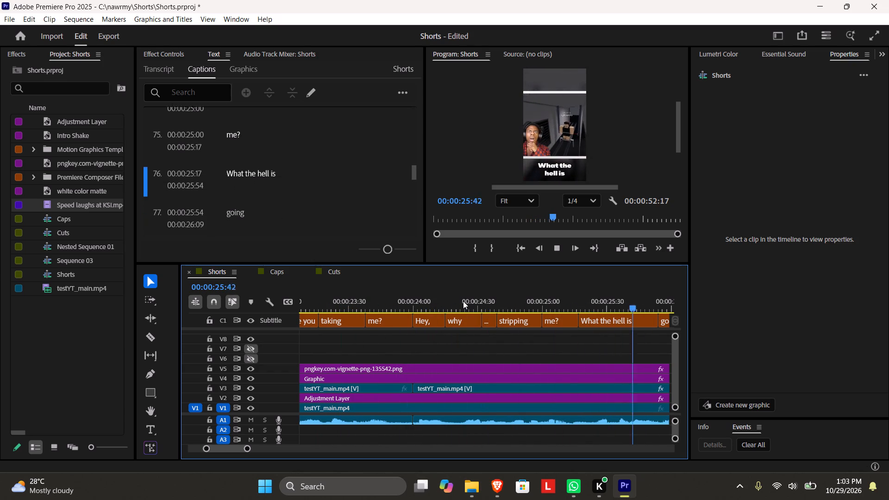
key(space)
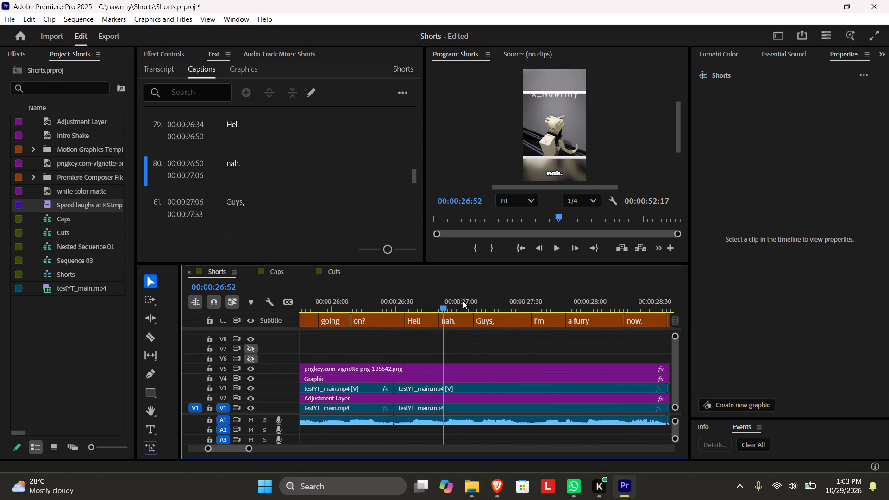
key(space)
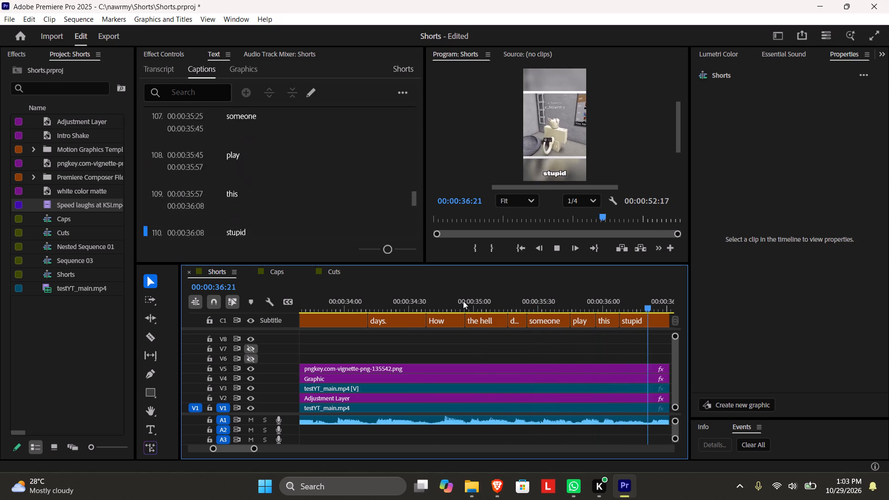
key(space)
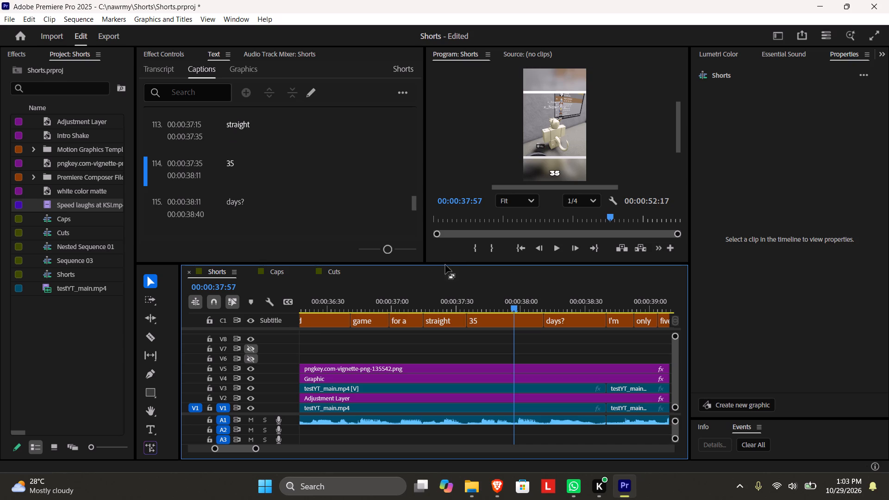
text(2)
key(space)
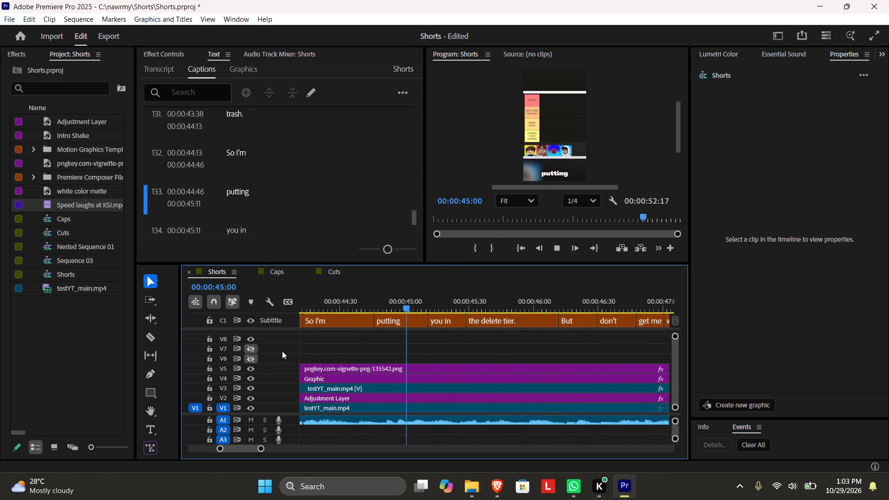
key(space)
Correct caption 134 at 00:00:45:11 to "enyu".
scroll(292, 144, up, 3)
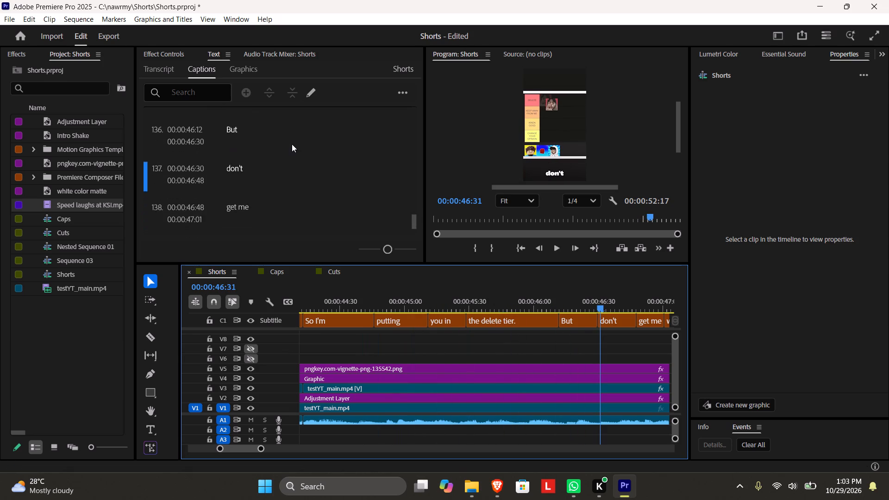
scroll(292, 144, up, 20)
scroll(292, 144, up, 9)
click(236, 154)
double_click(235, 162)
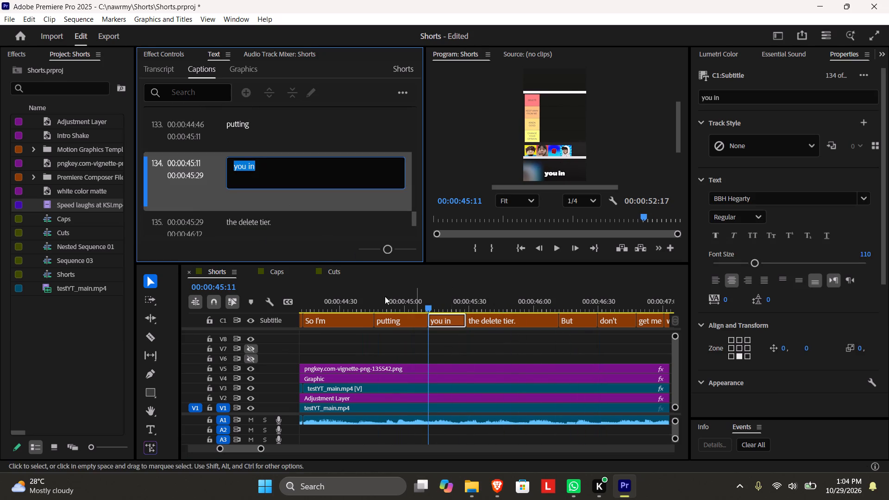
text(eny)
key(u)
click(452, 350)
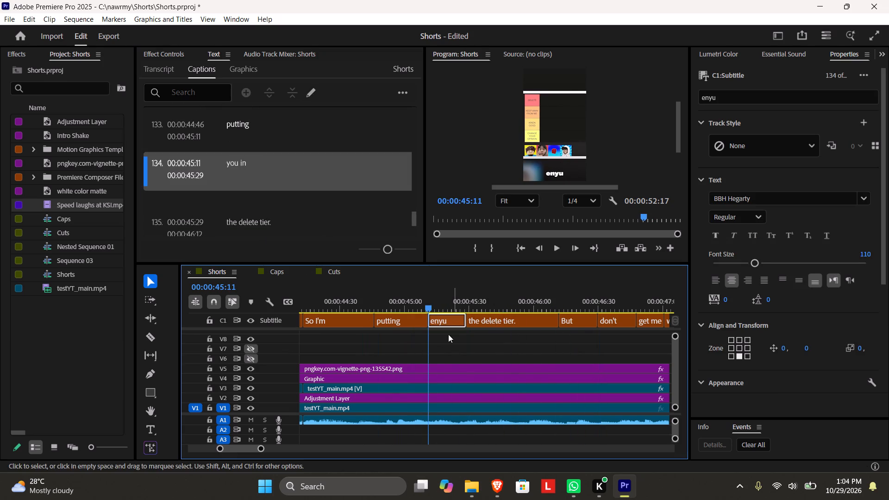
Move the cut between the "enyu" and "the delete tier." captions to 00:00:45:25, matching the audio.
key(space)
key(space)
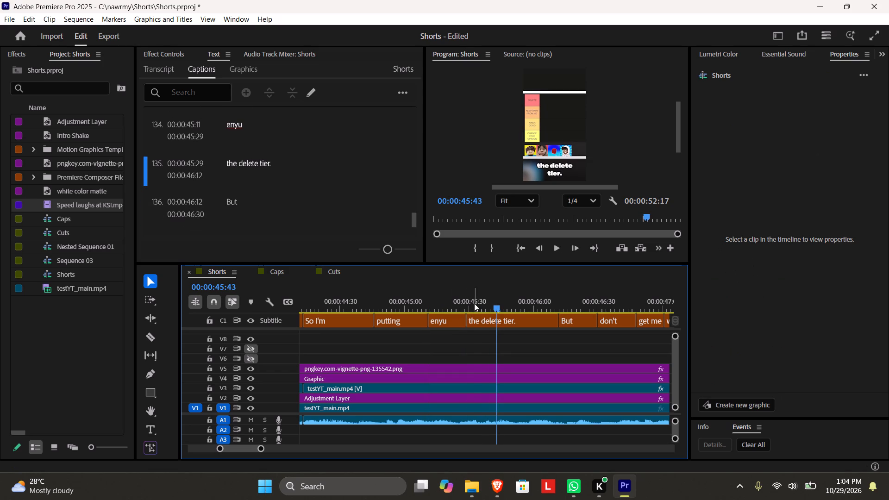
click(474, 303)
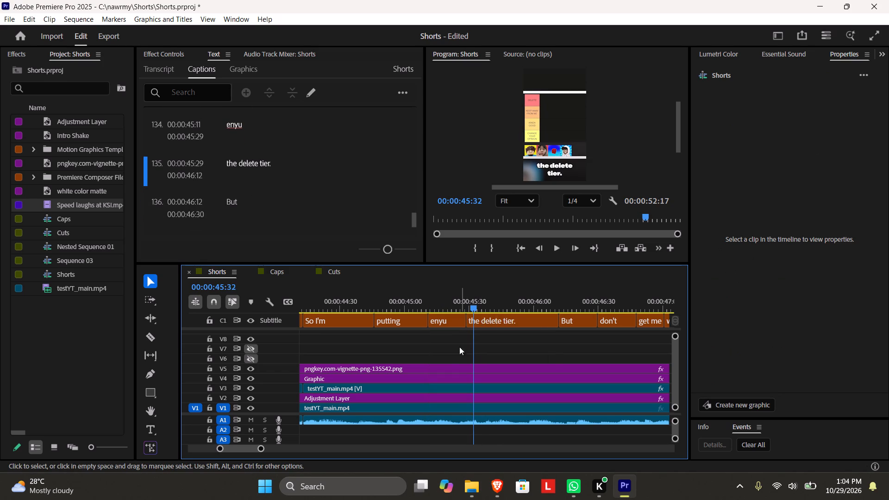
drag(260, 450, 252, 451)
click(455, 295)
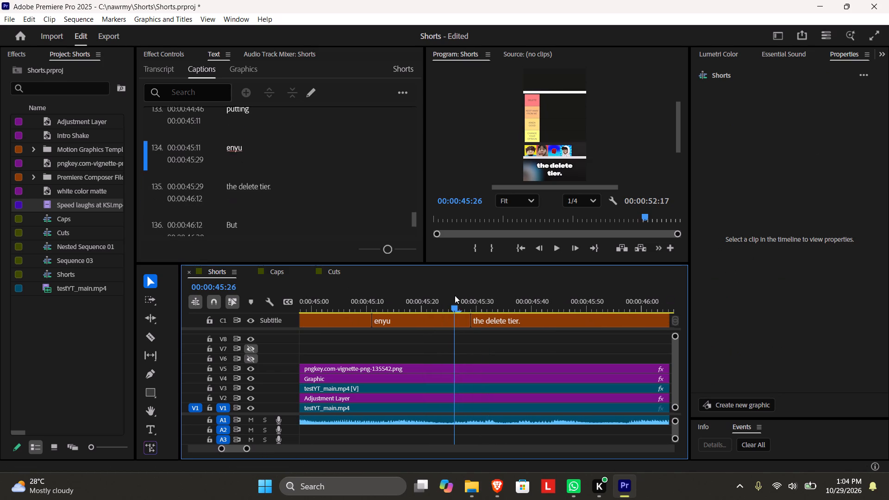
drag(456, 302, 451, 303)
key(space)
key(space)
drag(468, 304, 450, 306)
drag(468, 319, 450, 321)
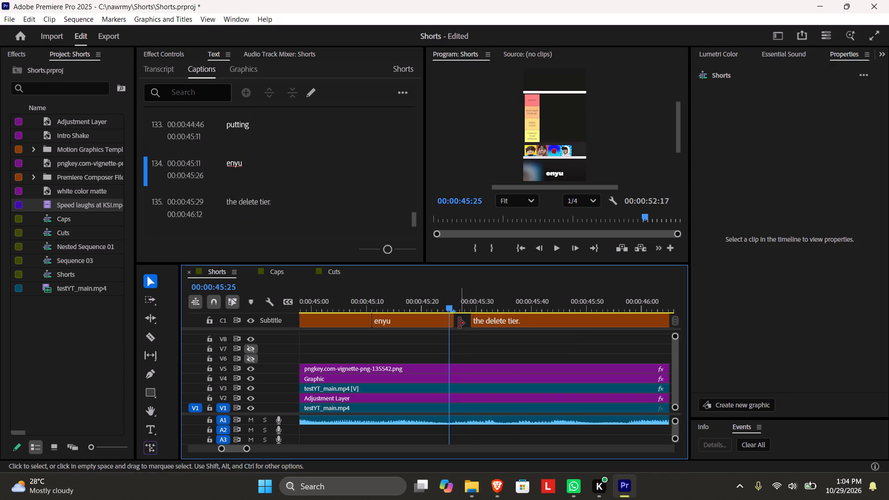
drag(458, 323, 453, 323)
drag(475, 320, 452, 322)
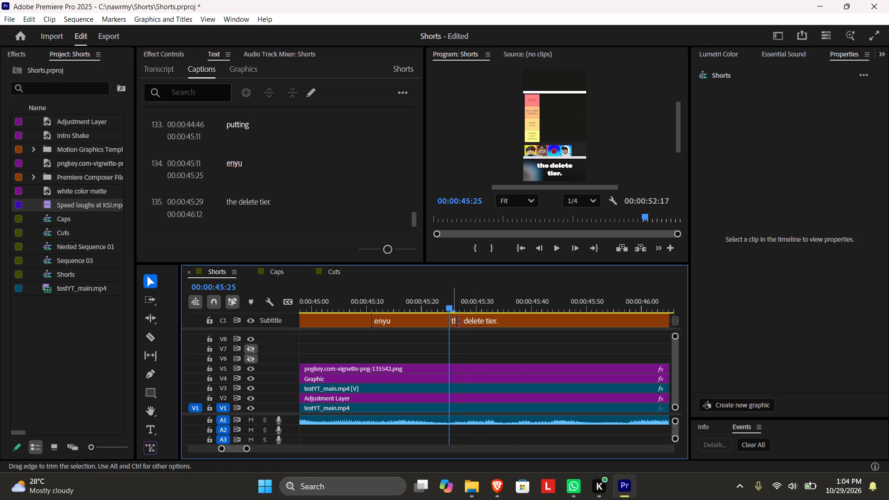
Split the "the delete tier." caption on the subtitle track at 00:00:45:36 and 00:00:45:56.
key(space)
key(space)
drag(515, 298, 509, 300)
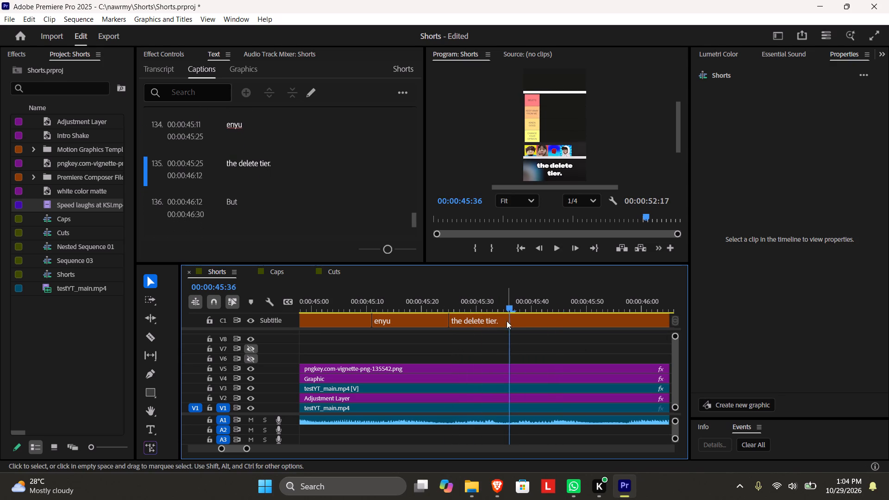
key(c)
click(512, 323)
key(v)
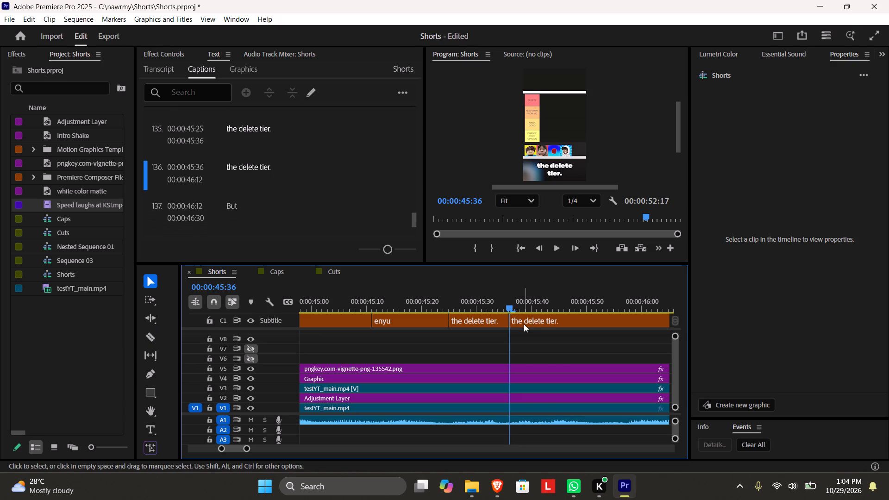
key(space)
key(space)
drag(589, 306, 620, 310)
key(c)
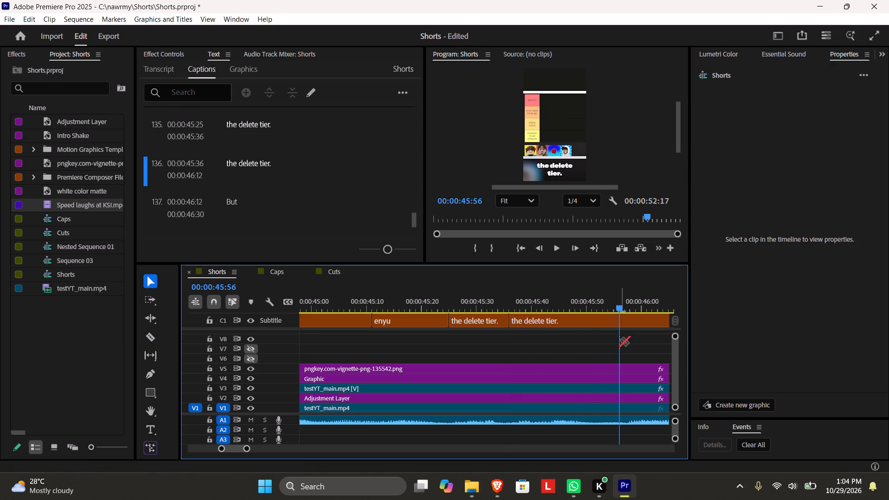
click(622, 326)
key(v)
Shorten the text of caption 136, the middle part of the split, to "delete".
click(585, 322)
double_click(285, 172)
drag(299, 170, 269, 174)
key(BackSpace)
key(BackSpace)
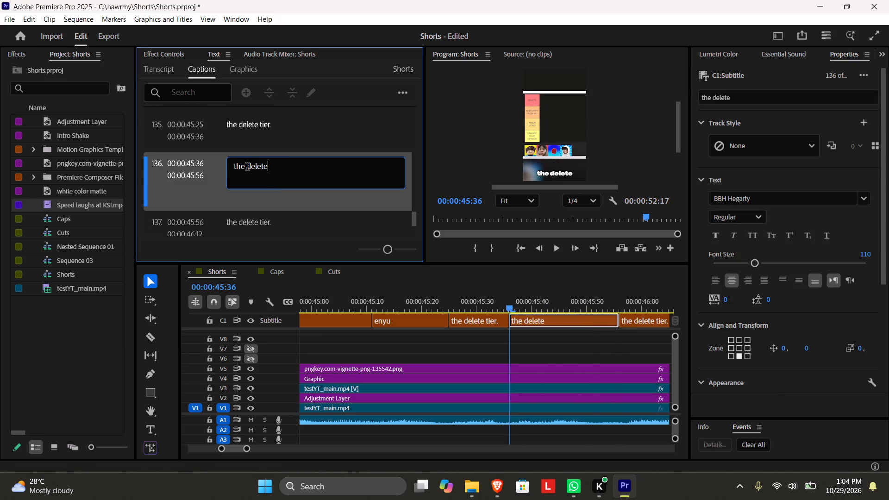
click(247, 166)
key(BackSpace)
key(BackSpace)
key(BackSpace)
key(BackSpace)
key(BackSpace)
key(BackSpace)
key(BackSpace)
key(BackSpace)
key(BackSpace)
key(BackSpace)
key(BackSpace)
Change the text of caption 135, the first part of the split, to "in the".
double_click(284, 134)
drag(304, 130, 250, 136)
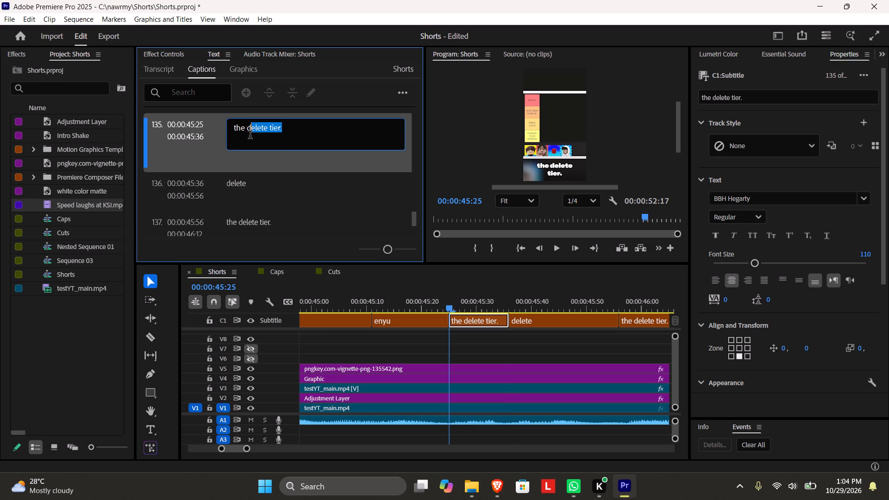
drag(250, 136, 245, 137)
key(BackSpace)
click(235, 128)
key(Left)
key(Left)
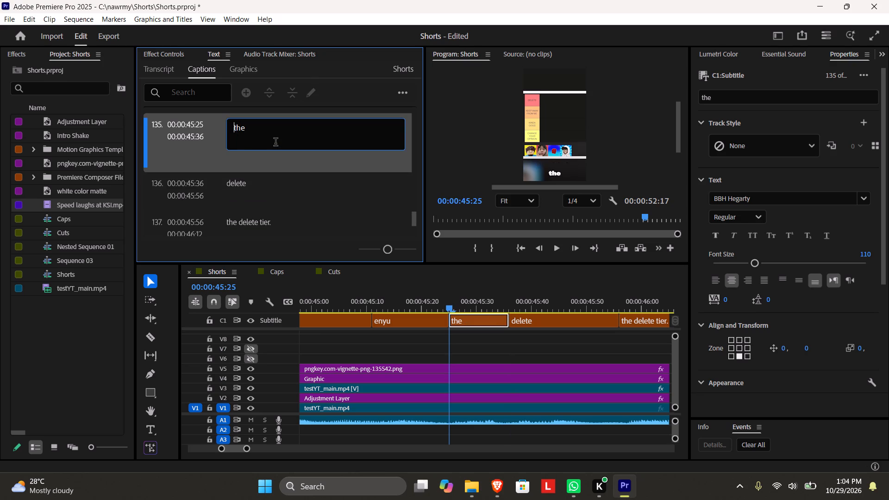
text(in)
key(space)
Shorten the text of caption 137, the last part of the split, to "tier".
click(254, 183)
double_click(259, 206)
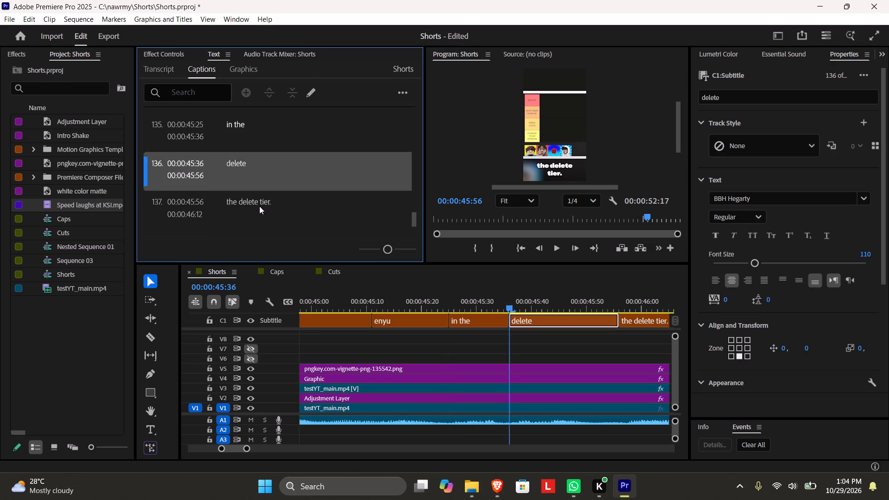
click(268, 206)
drag(270, 206, 203, 212)
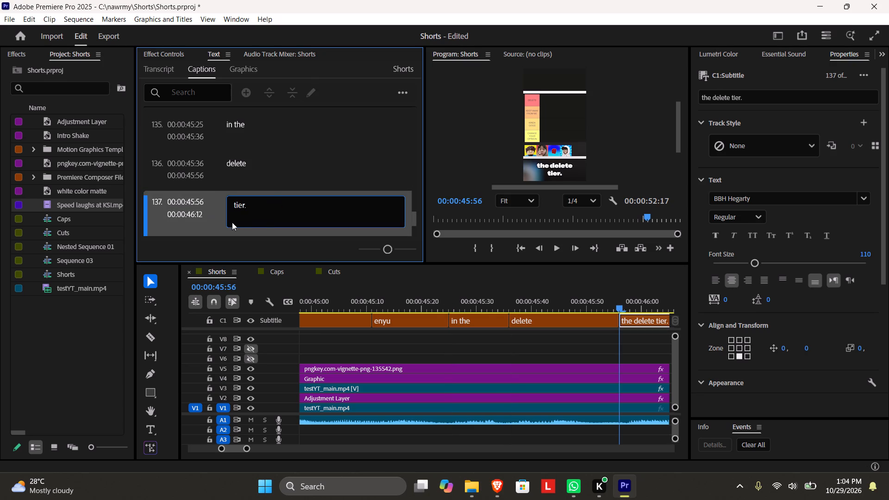
key(BackSpace)
click(287, 208)
key(BackSpace)
Play the edited captions and move the cut between "tier" and "But" to 00:00:46:14.
click(432, 293)
key(space)
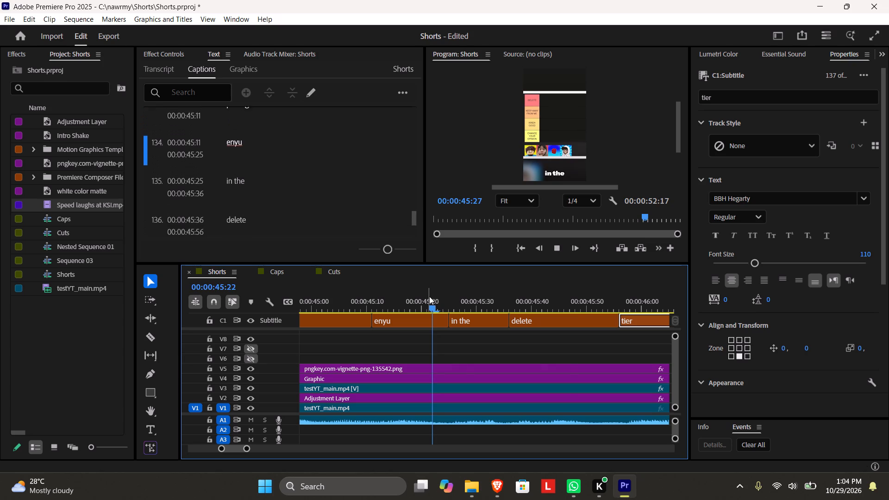
key(space)
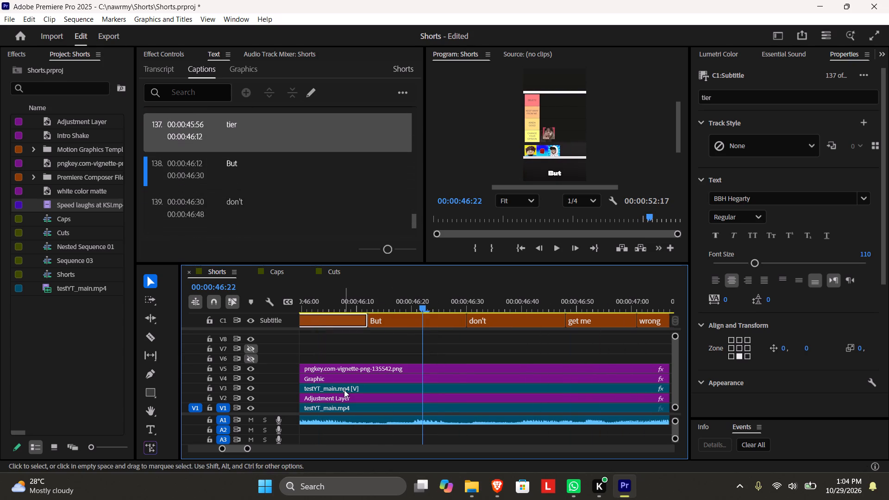
click(369, 300)
key(space)
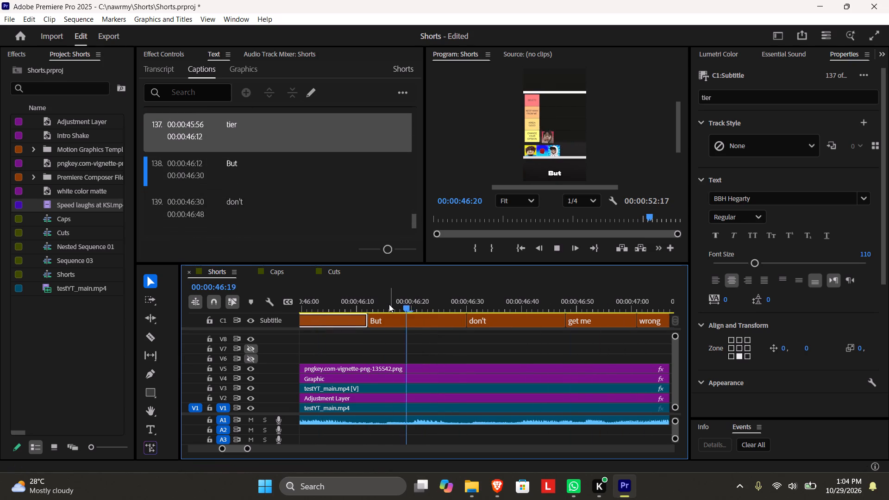
key(space)
drag(426, 309, 385, 319)
drag(375, 323, 389, 320)
drag(367, 324, 376, 324)
drag(386, 323, 380, 323)
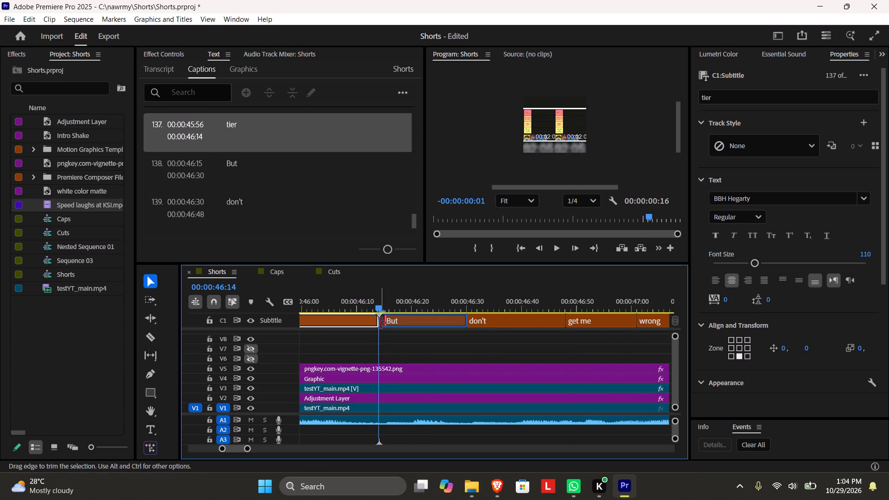
Play the sequence from the "But" caption to about 00:00:49:52, checking the remaining captions against the audio.
key(space)
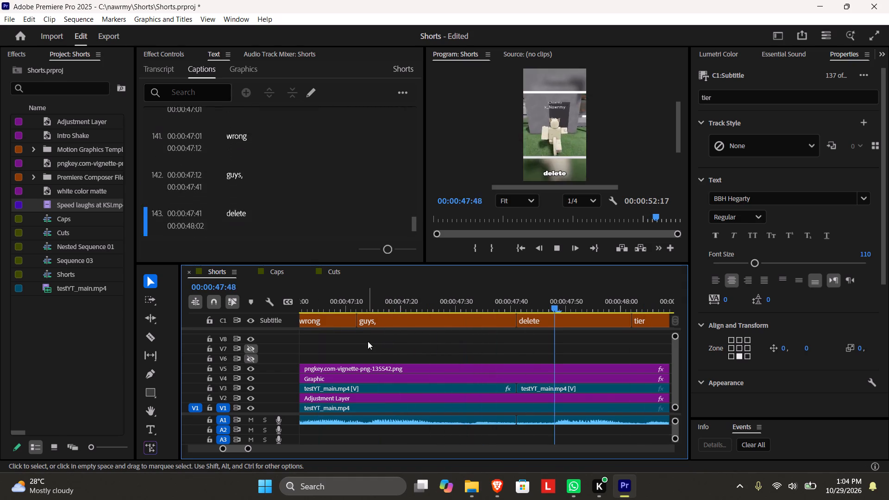
key(space)
scroll(313, 339, up, 11)
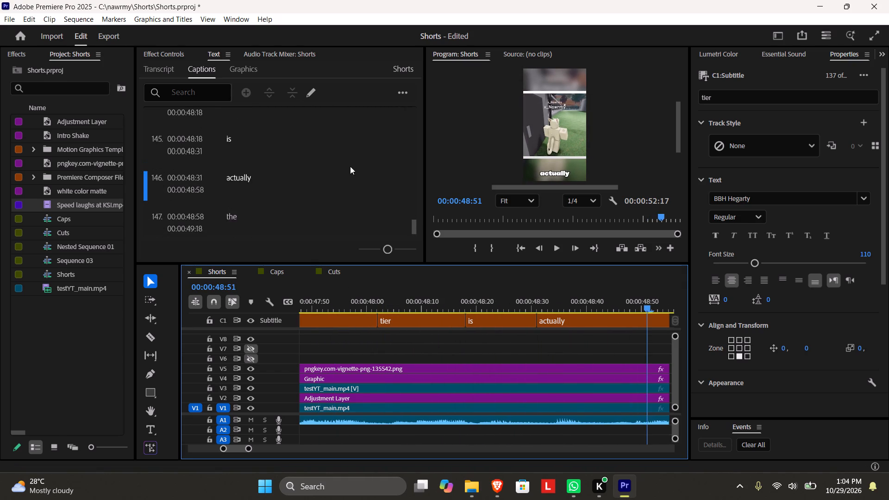
scroll(350, 166, up, 5)
click(488, 312)
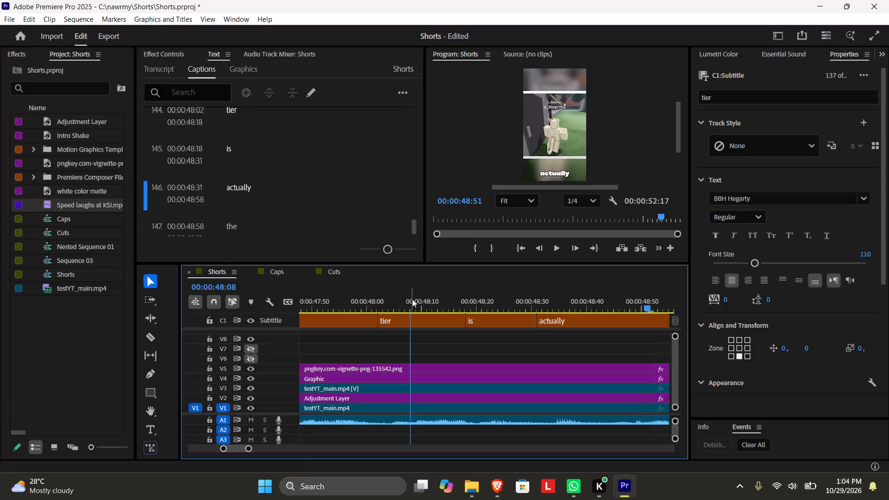
click(412, 299)
click(362, 298)
key(space)
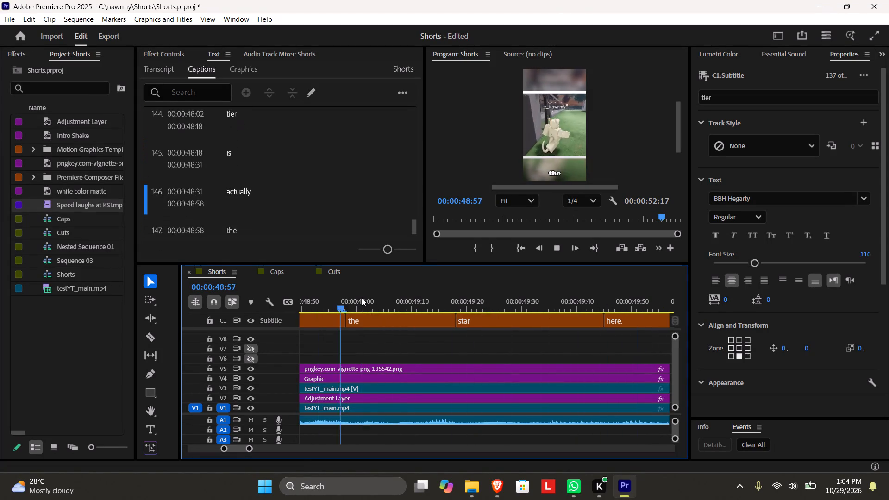
key(space)
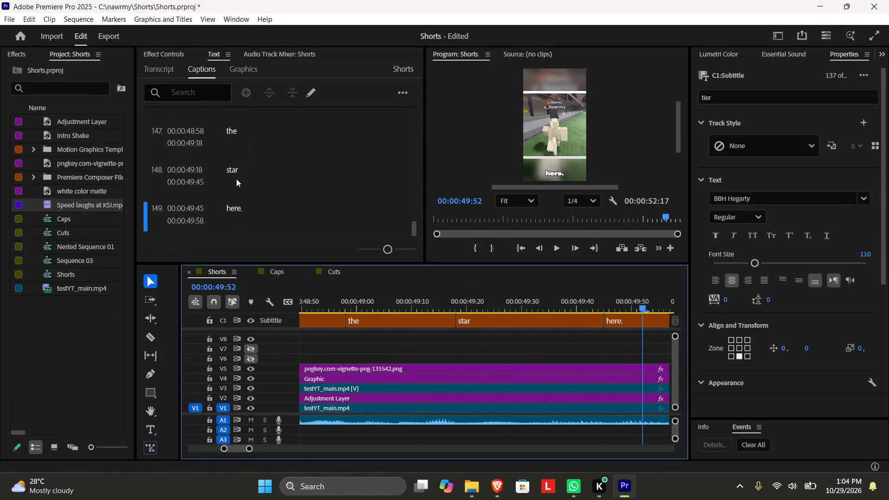
Correct the text of caption 148 at 00:00:49:18 to "S tier".
double_click(242, 178)
key(shift+s)
click(254, 228)
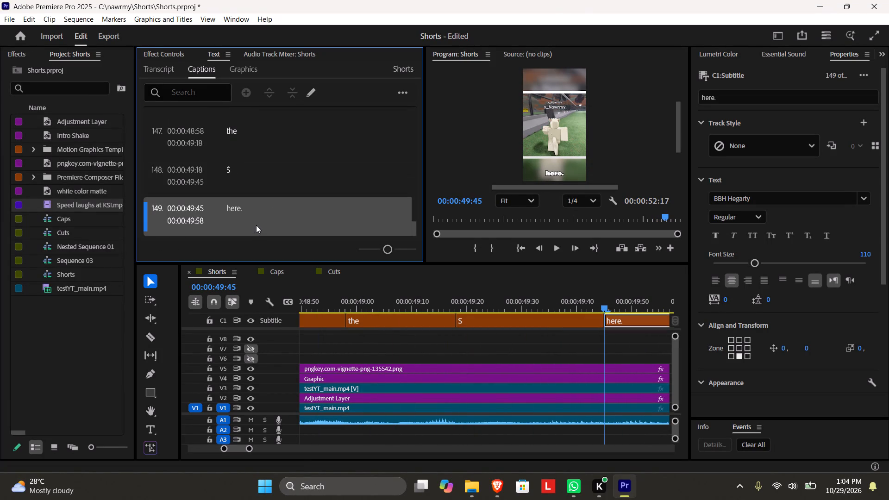
double_click(242, 214)
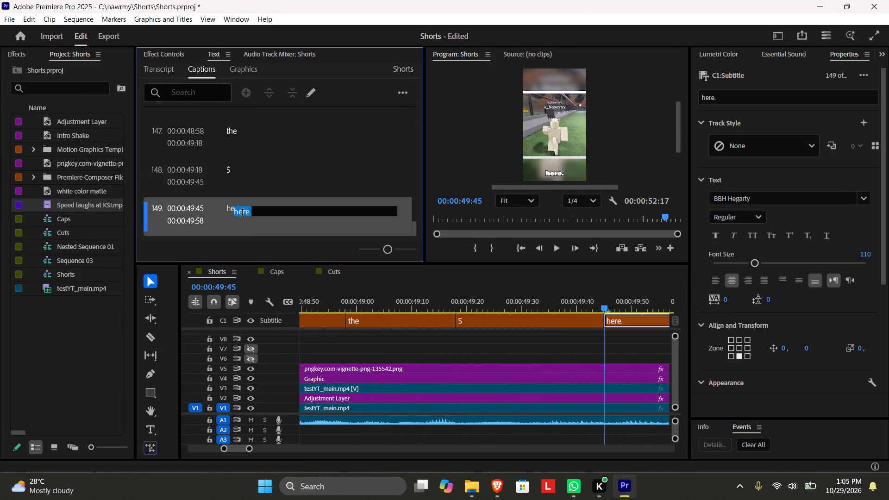
double_click(259, 170)
click(282, 178)
key(space)
text(te)
key(BackSpace)
text(ier)
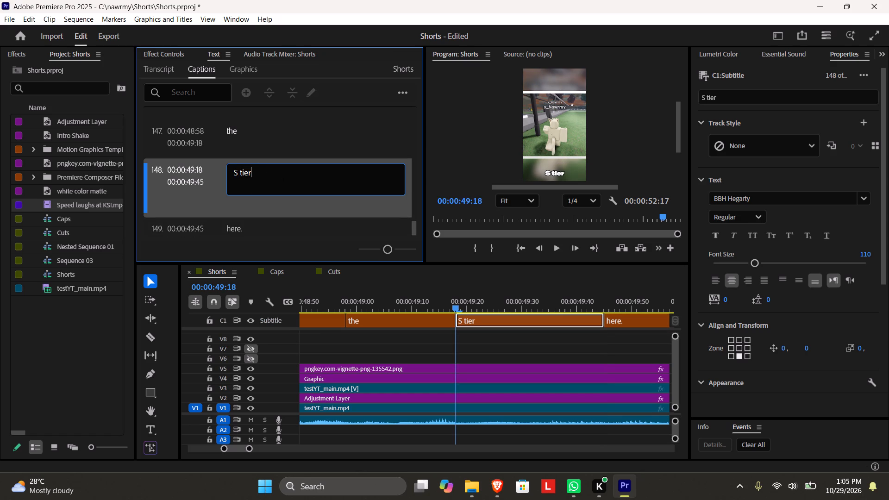
click(449, 354)
Play the last captions from 00:00:49:17 into the end card and save the project.
click(454, 292)
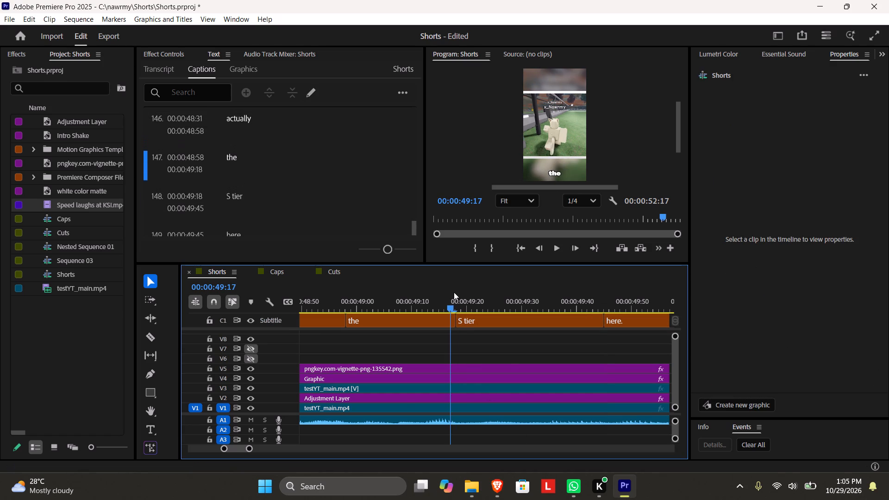
key(space)
key(space)
key(ctrl+s)
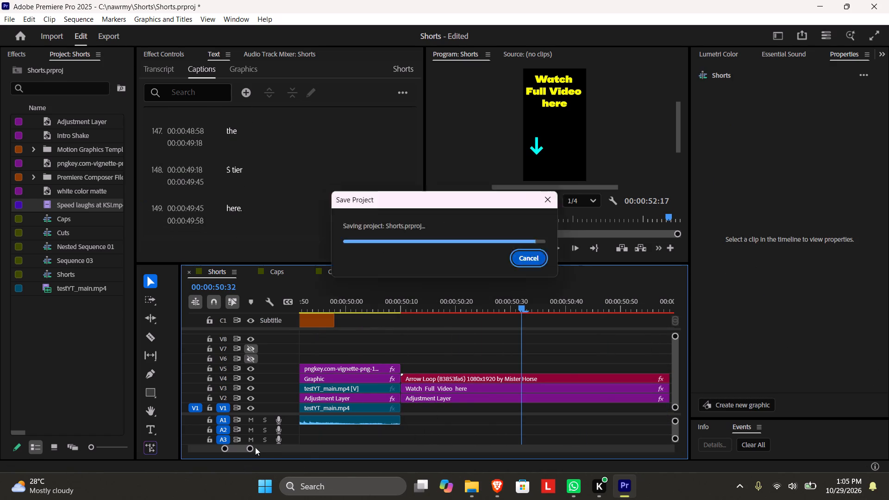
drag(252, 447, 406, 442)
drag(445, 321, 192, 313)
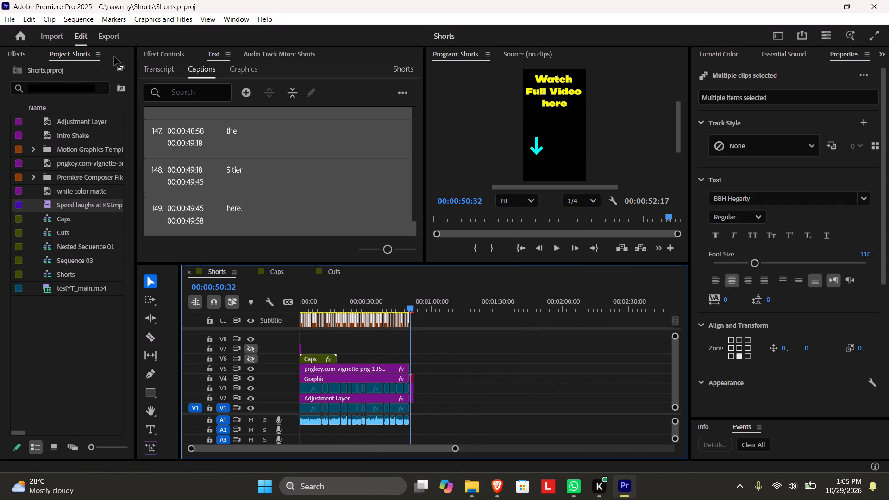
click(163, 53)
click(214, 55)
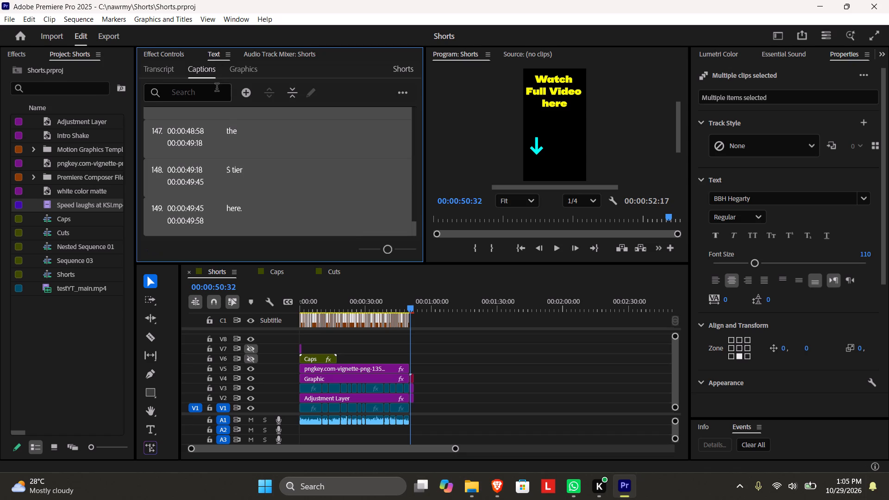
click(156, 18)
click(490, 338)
Select all captions on the subtitle track and upgrade them to graphics.
drag(471, 325, 284, 331)
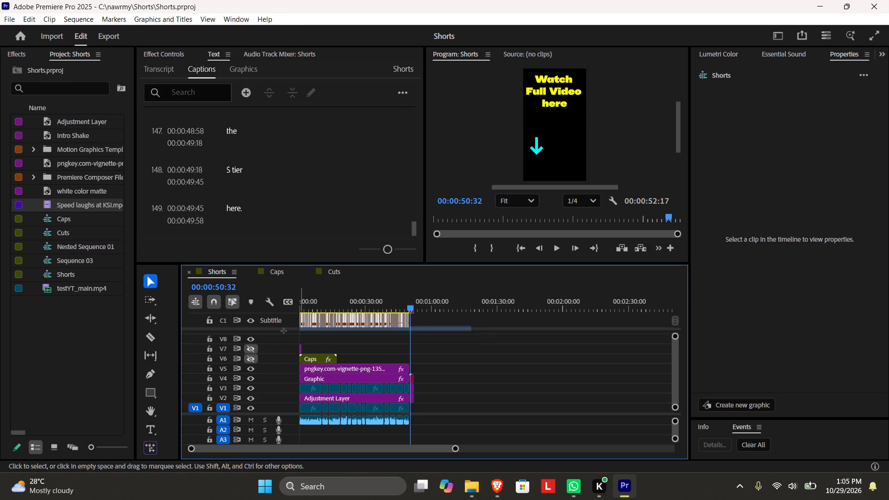
drag(284, 331, 276, 329)
click(170, 16)
click(186, 167)
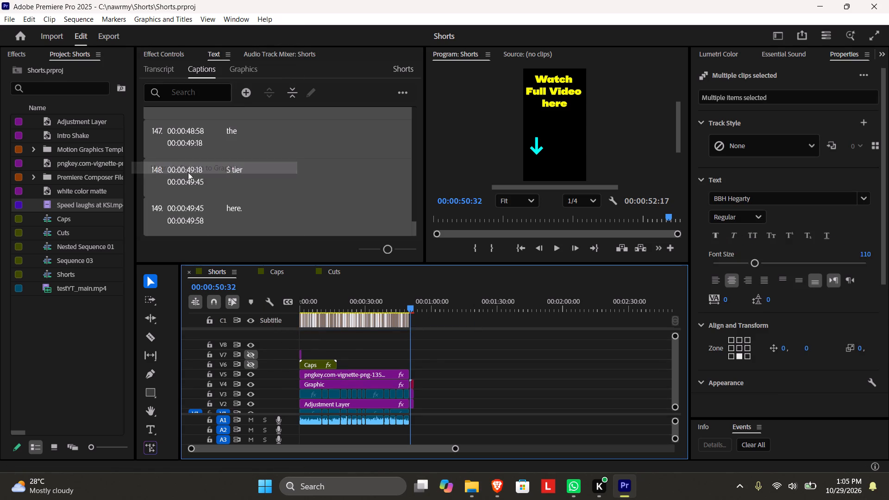
Cut the upgraded caption graphics from the Shorts sequence and paste them on V8 at the start of the nested Caps sequence.
drag(441, 344, 220, 344)
key(ctrl+x)
drag(331, 303, 251, 322)
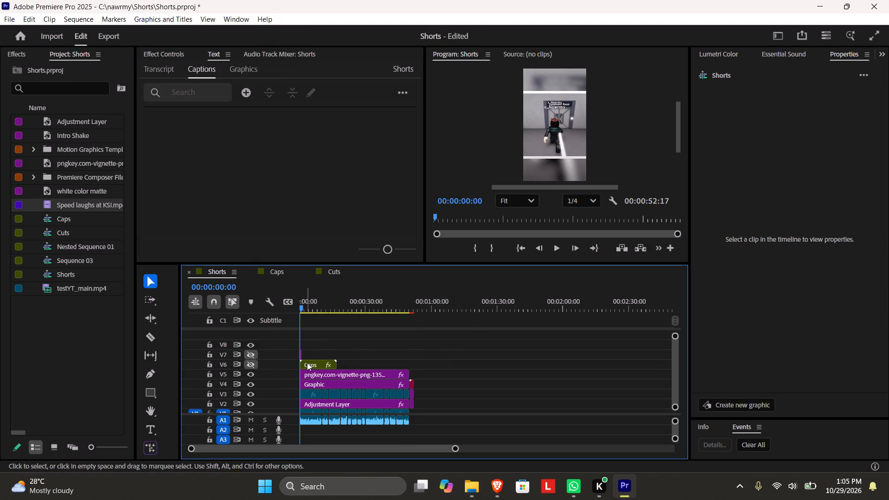
double_click(307, 362)
key(ctrl+v)
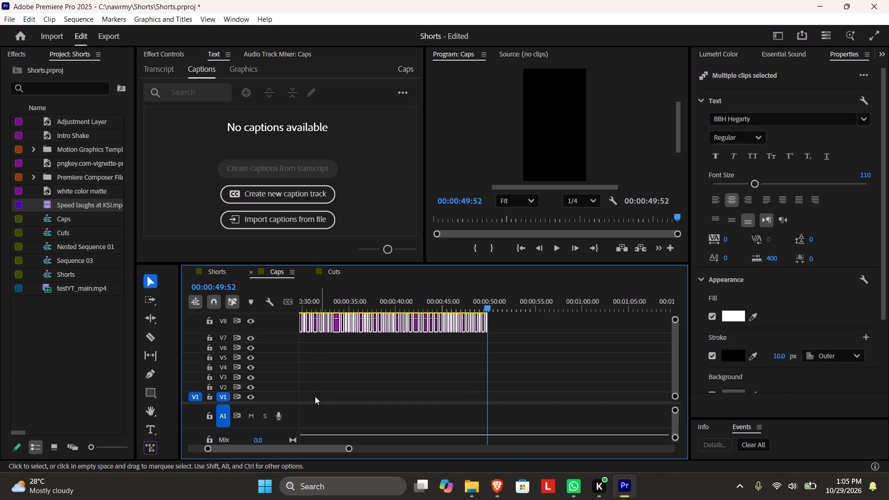
drag(321, 448, 223, 458)
drag(332, 451, 334, 450)
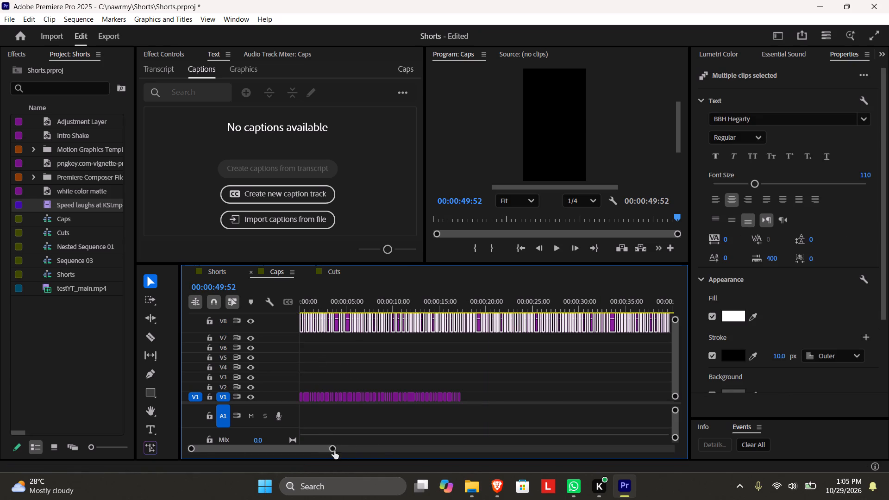
Copy the Vector Motion animation from the old first caption on V1 and paste it onto all new caption graphics on V8.
drag(334, 450, 382, 446)
click(384, 375)
click(302, 399)
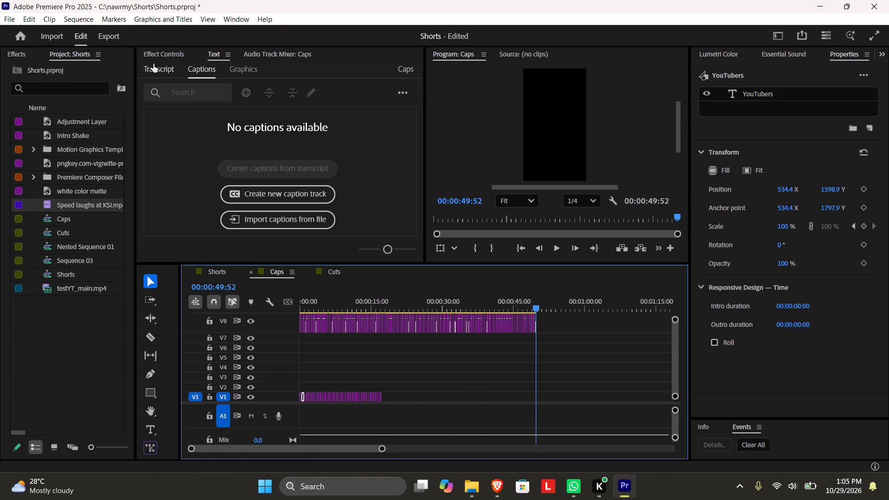
click(162, 56)
click(187, 105)
key(ctrl+c)
drag(598, 327, 172, 303)
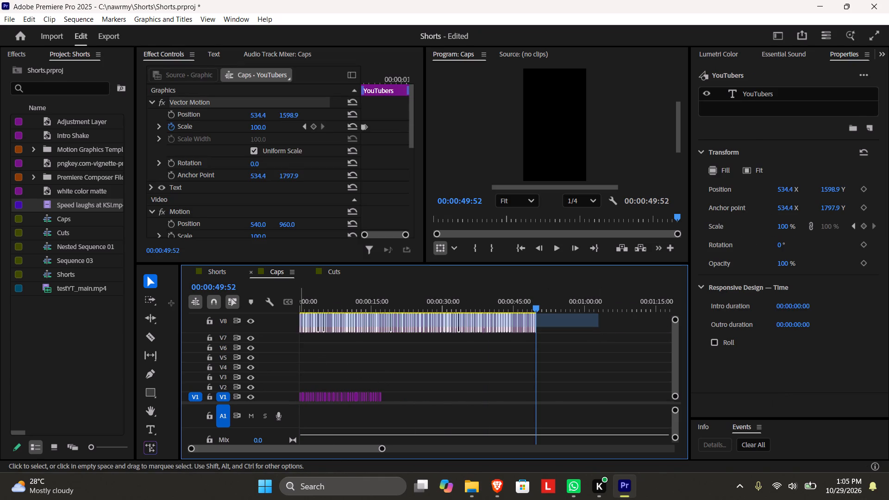
key(ctrl+v)
Change the text fill of all selected V8 caption graphics from white to bright cyan.
click(733, 318)
drag(462, 225, 465, 240)
double_click(466, 239)
drag(428, 272, 557, 370)
click(521, 337)
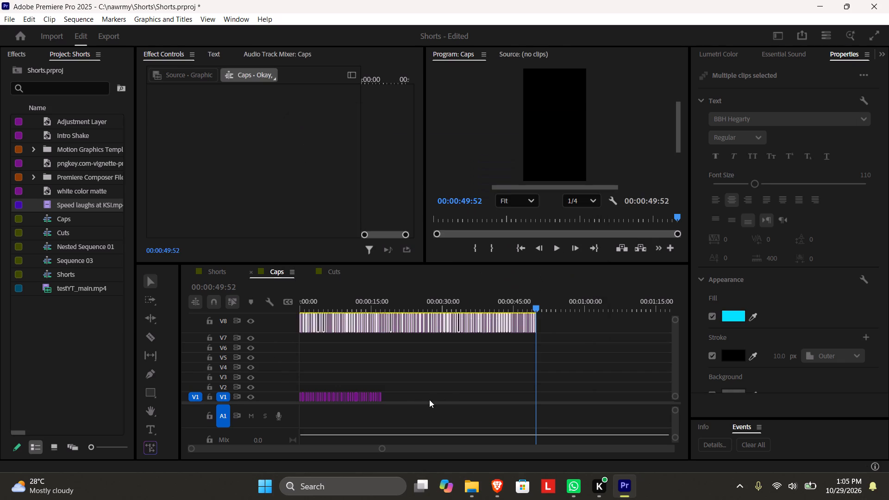
Delete all the old caption graphics on V1 of the Caps sequence.
drag(428, 400, 157, 385)
key(Delete)
Move all the new caption graphics from V8 down to V1, keeping their timing.
drag(619, 325, 0, 304)
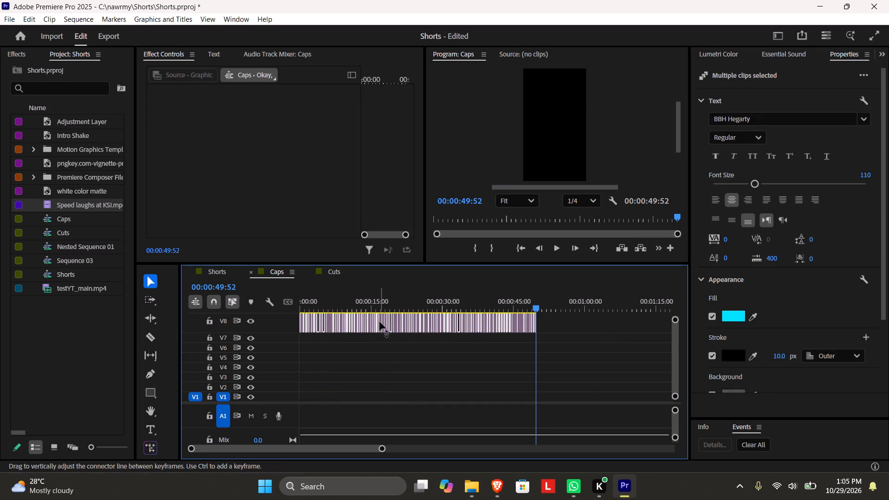
drag(380, 322, 381, 306)
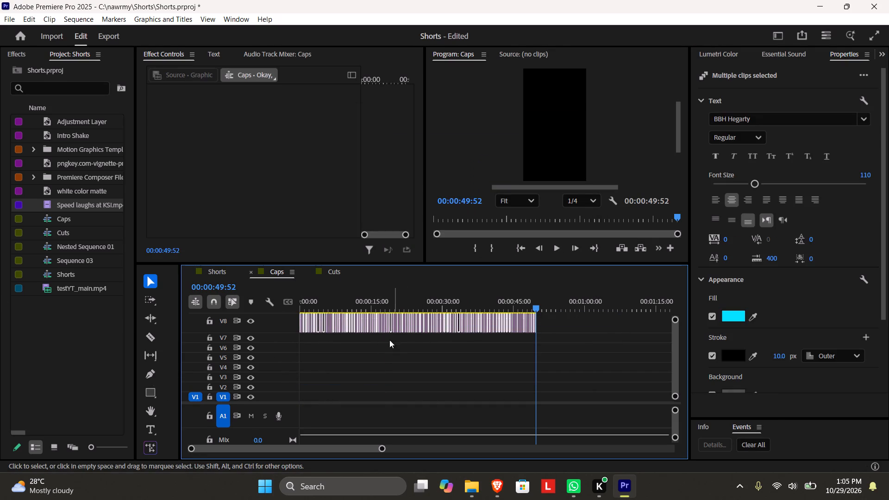
drag(390, 329, 381, 397)
Return to the Shorts sequence, save the project and turn on visibility of the V6 track holding the nested Caps clip.
click(219, 272)
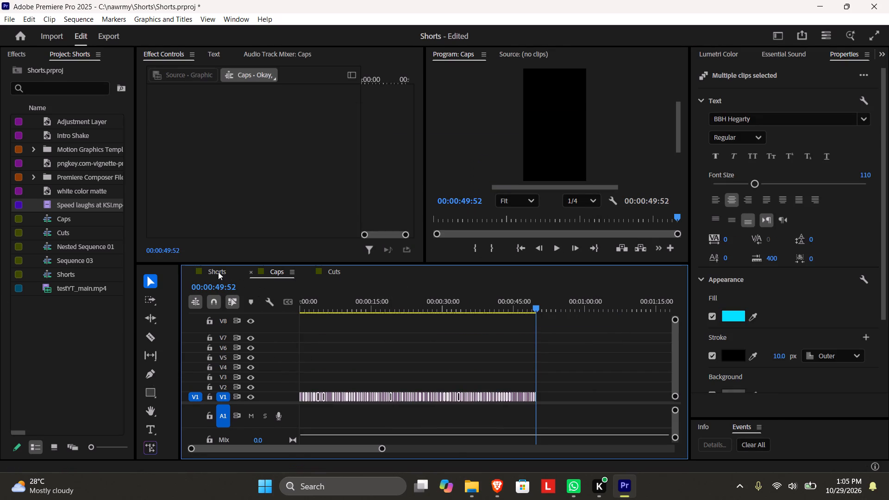
key(ctrl+s)
drag(335, 362, 483, 371)
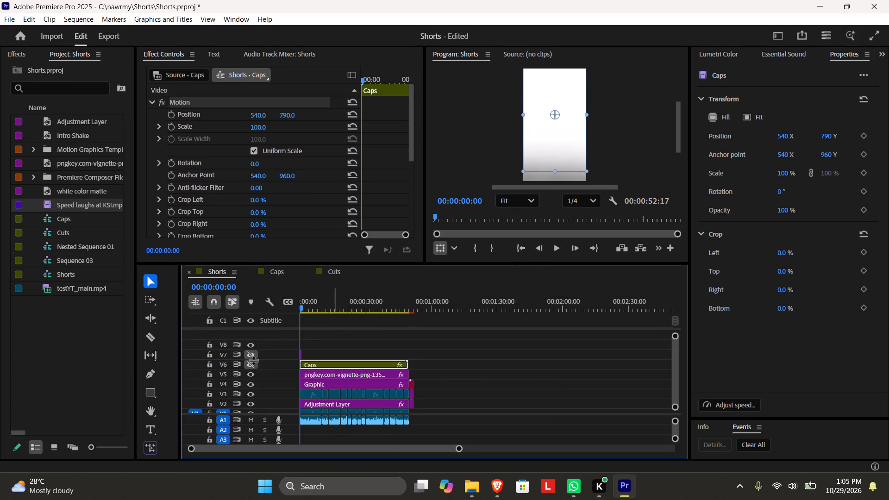
click(253, 365)
Play the Shorts sequence from the start to check the animated cyan captions over the video.
drag(307, 306, 217, 311)
key(space)
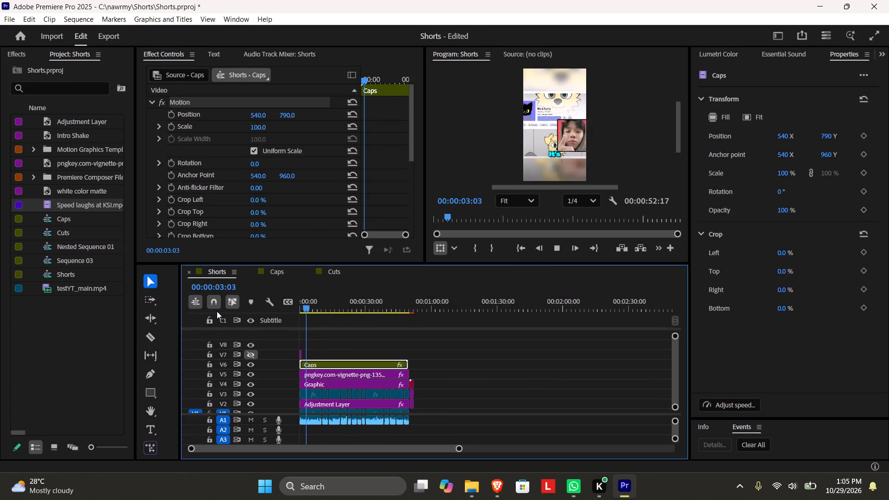
key(space)
drag(309, 307, 251, 310)
key(space)
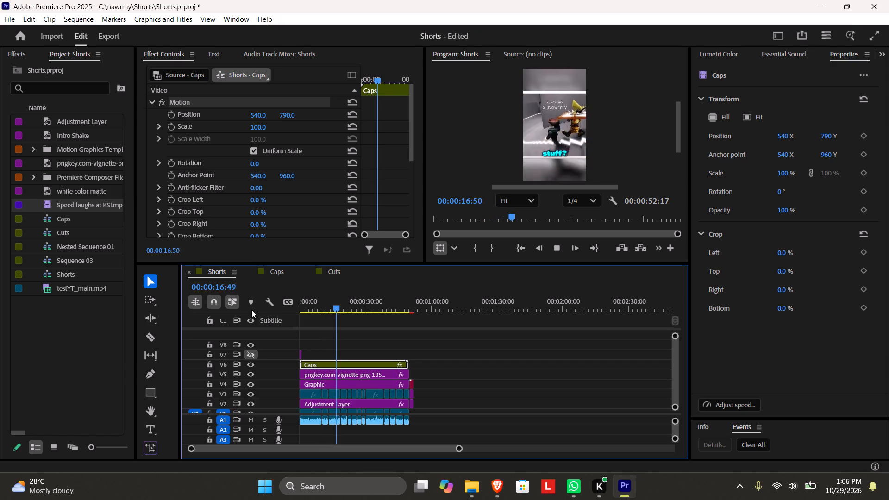
key(space)
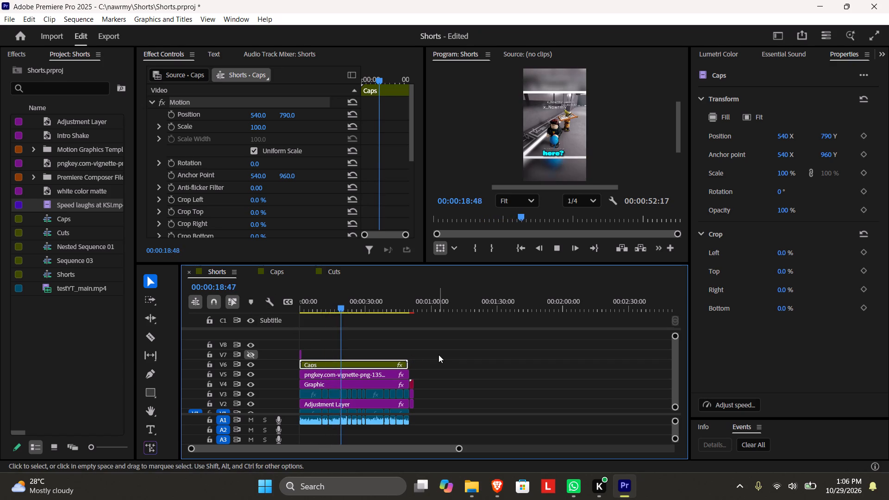
Save the project and export the Shorts sequence to D:\ as Shorts_1.mp4 in H.264 format.
key(ctrl+s)
click(113, 44)
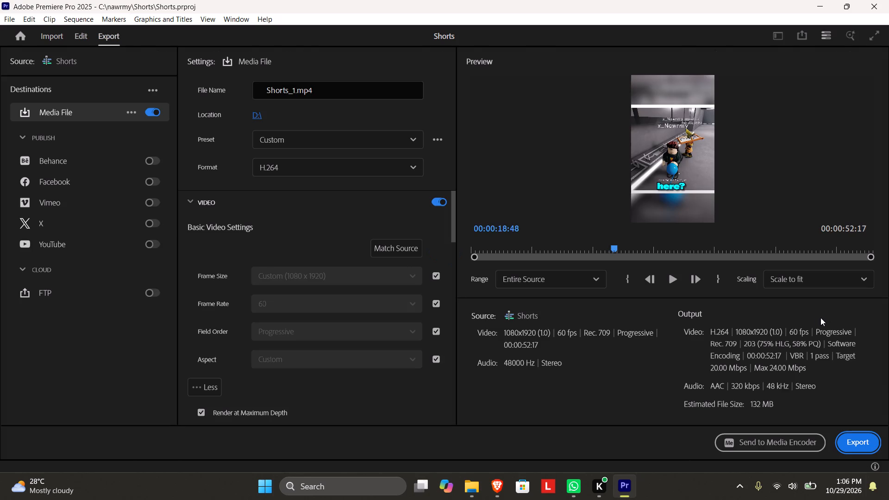
click(850, 439)
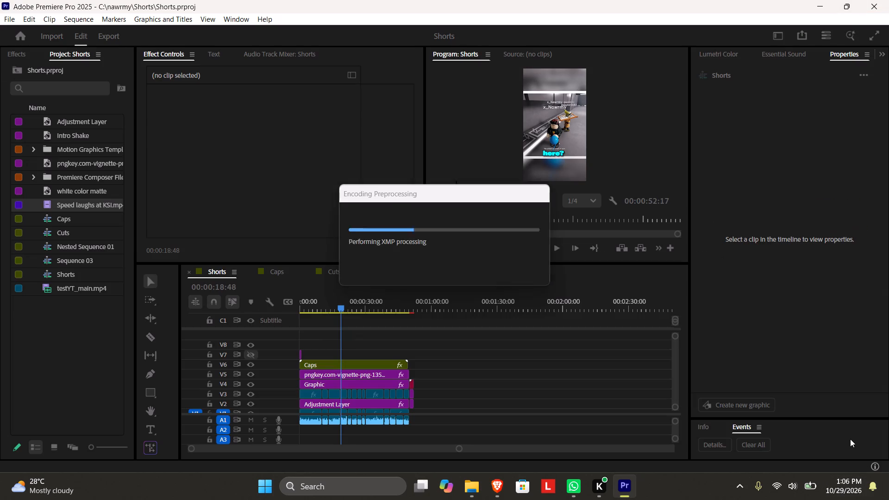
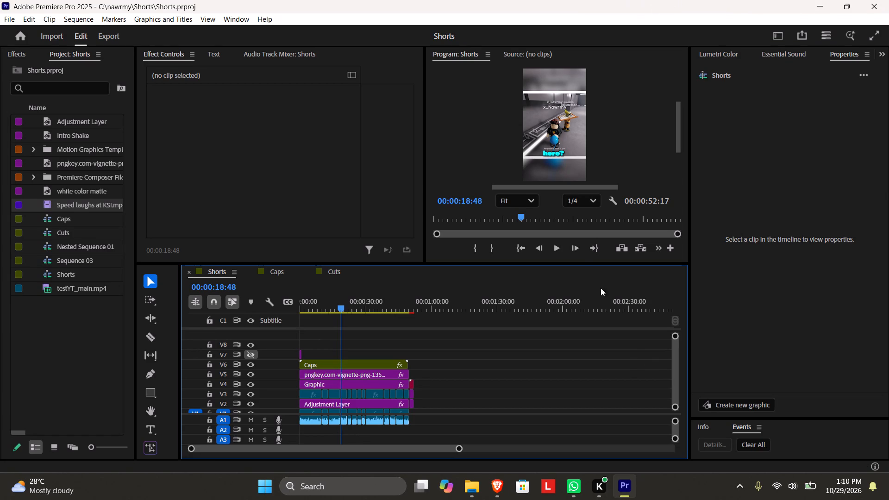
Save the Shorts project.
key(ctrl+s)
click(573, 362)
Switch to the Windows notification center and clear all notifications.
click(866, 499)
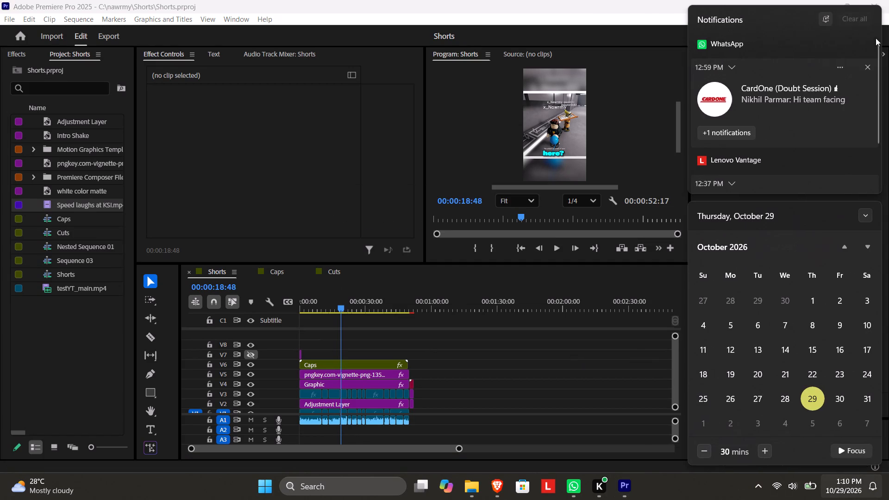
click(855, 19)
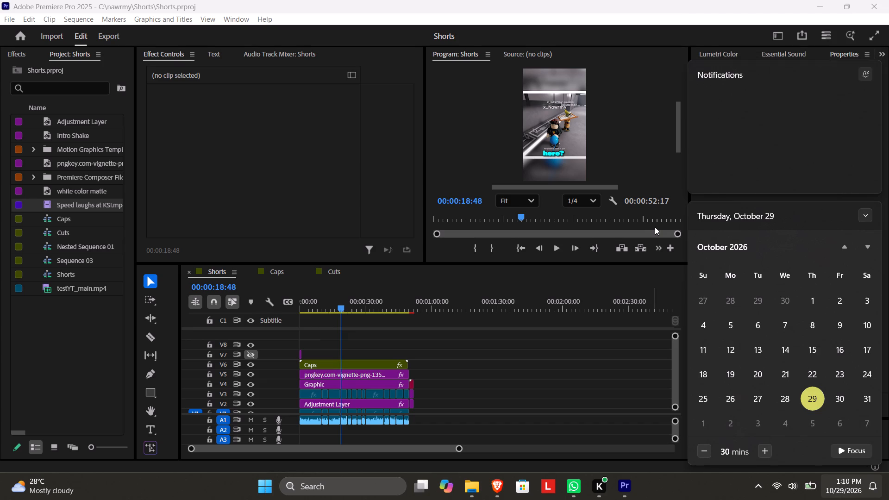